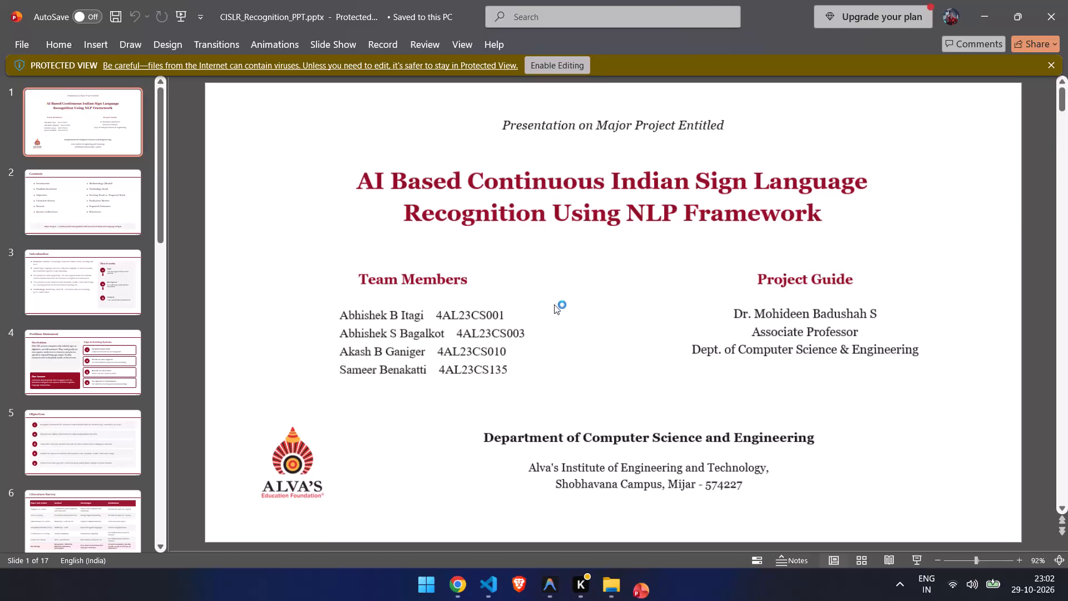
Enable editing for the CISLR_Recognition_PPT presentation opened in Protected View.
{"action": "scroll", "coordinate": [468, 298], "scroll_direction": "down", "scroll_amount": 5}
{"action": "left_click", "coordinate": [583, 59]}
Look through the slides to the end of the deck and back to the System Architecture slide.
{"action": "scroll", "coordinate": [484, 201], "scroll_direction": "down", "scroll_amount": 3}
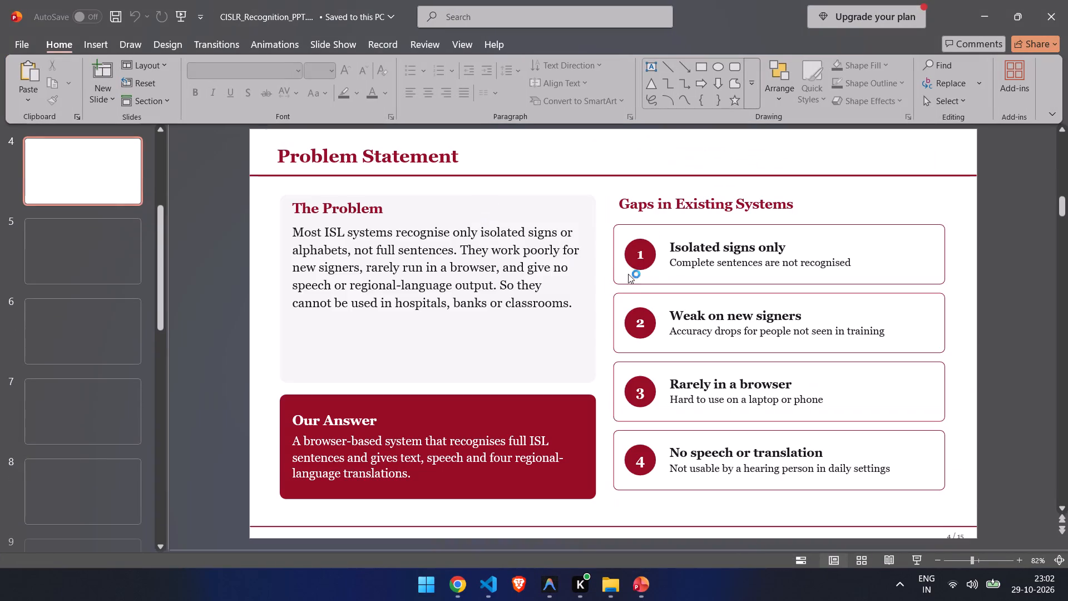
{"action": "scroll", "coordinate": [646, 286], "scroll_direction": "down", "scroll_amount": 17}
{"action": "scroll", "coordinate": [664, 295], "scroll_direction": "down", "scroll_amount": 11}
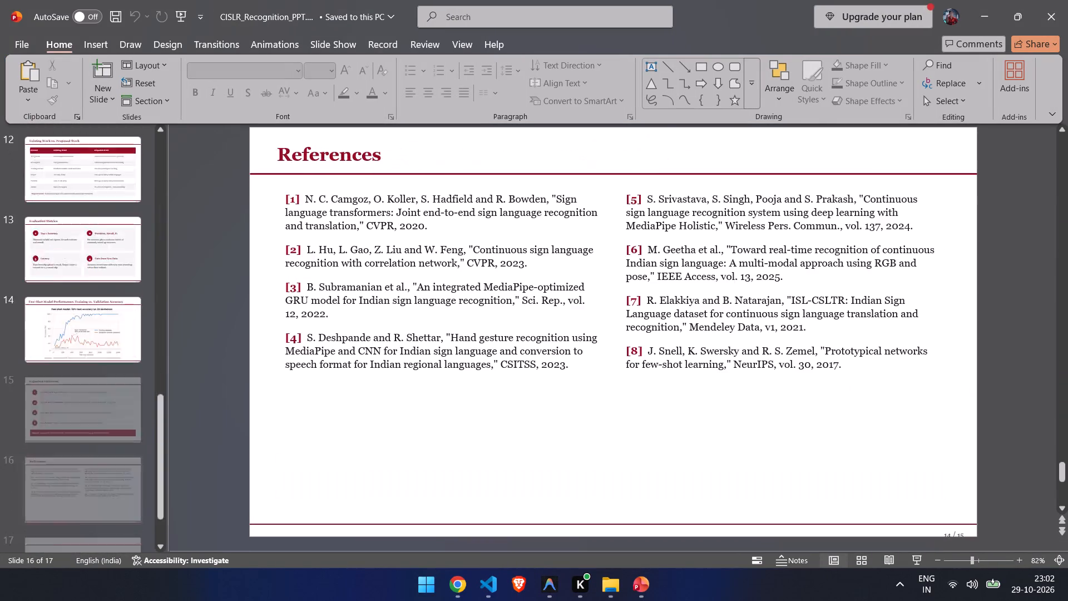
{"action": "scroll", "coordinate": [664, 295], "scroll_direction": "down", "scroll_amount": 5}
{"action": "scroll", "coordinate": [664, 295], "scroll_direction": "up", "scroll_amount": 7}
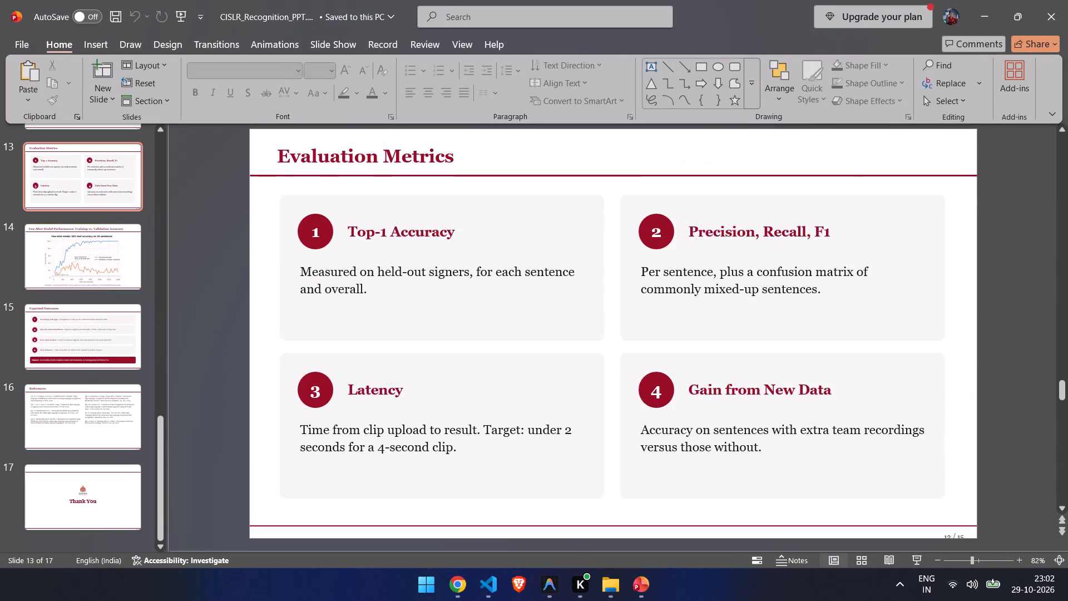
{"action": "scroll", "coordinate": [664, 295], "scroll_direction": "up", "scroll_amount": 8}
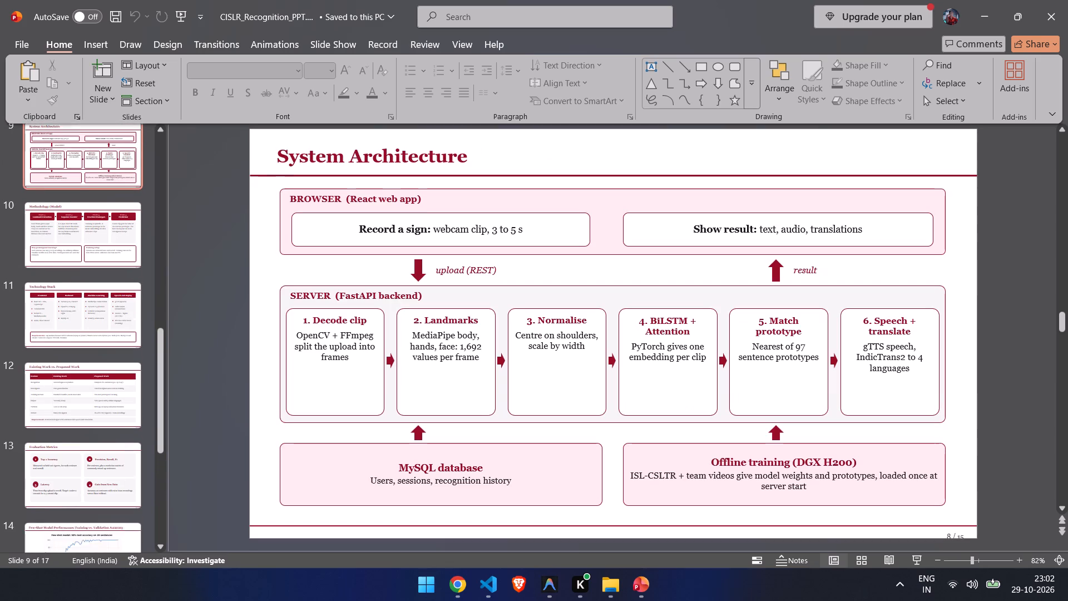
Delete the Offline training (DGX H200) box and its upward arrow from the System Architecture slide.
{"action": "left_click", "coordinate": [827, 473]}
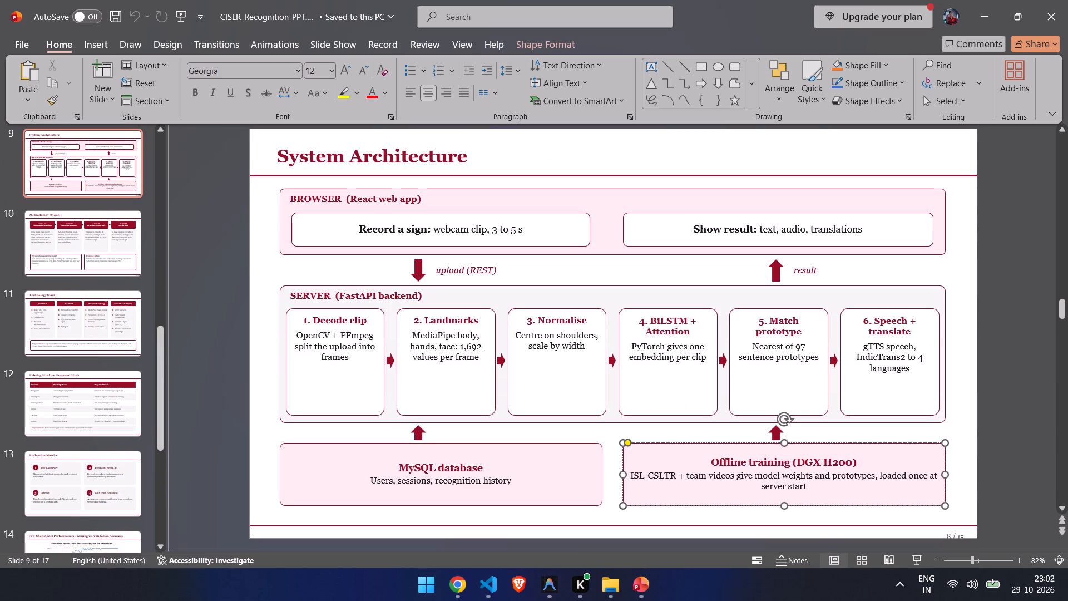
{"action": "key", "text": "Delete"}
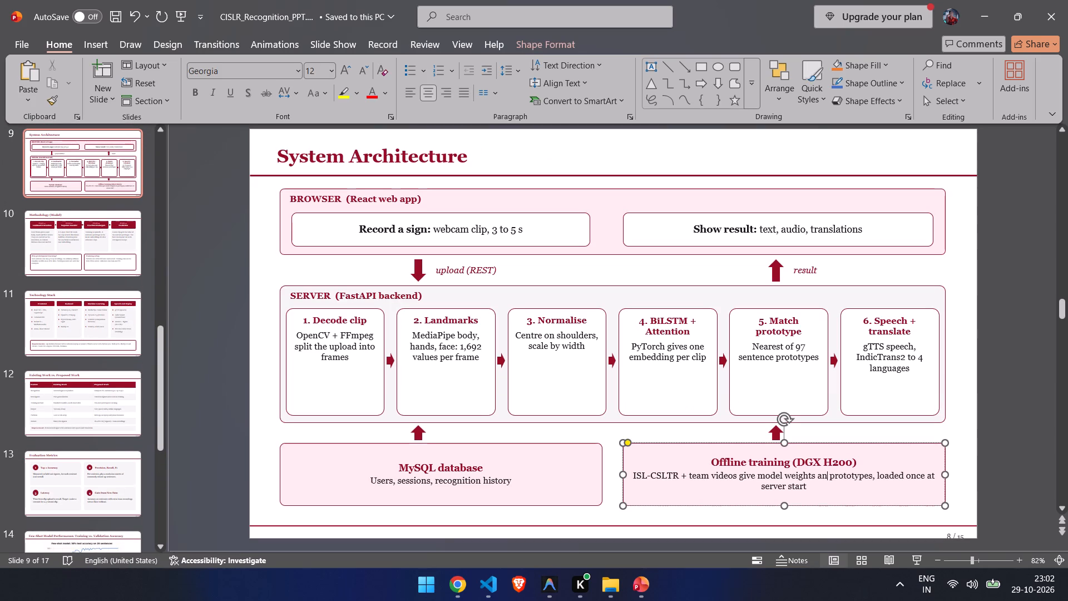
{"action": "left_click", "coordinate": [825, 444]}
{"action": "key", "text": "Delete"}
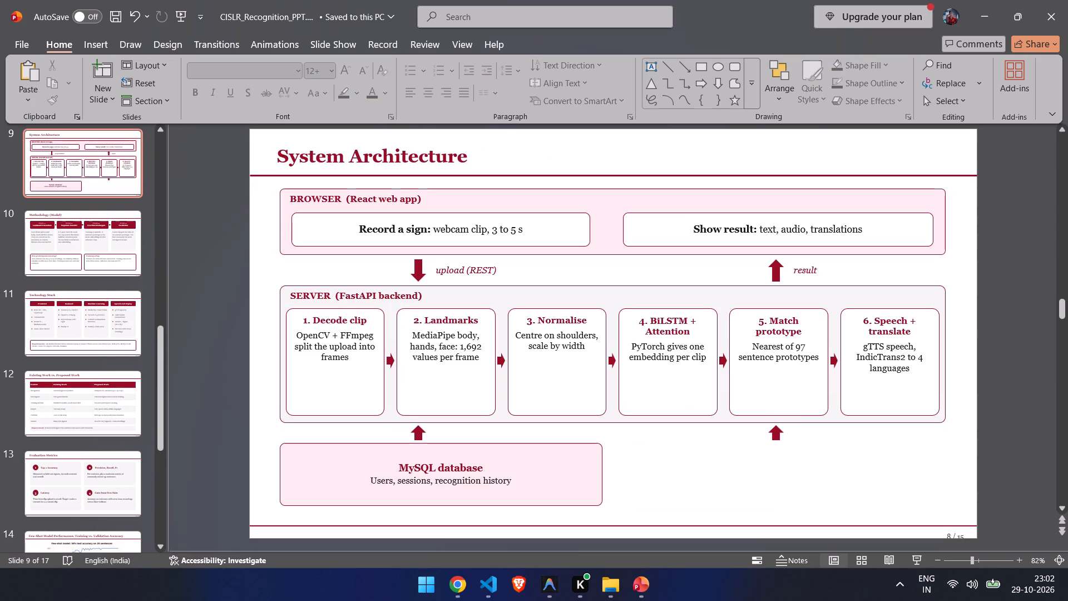
{"action": "left_click", "coordinate": [780, 435]}
{"action": "key", "text": "Delete"}
Move the MySQL database box toward the horizontal centre of the slide, beneath the SERVER block.
{"action": "left_click", "coordinate": [541, 454]}
{"action": "left_click_drag", "start_coordinate": [553, 455], "coordinate": [563, 458]}
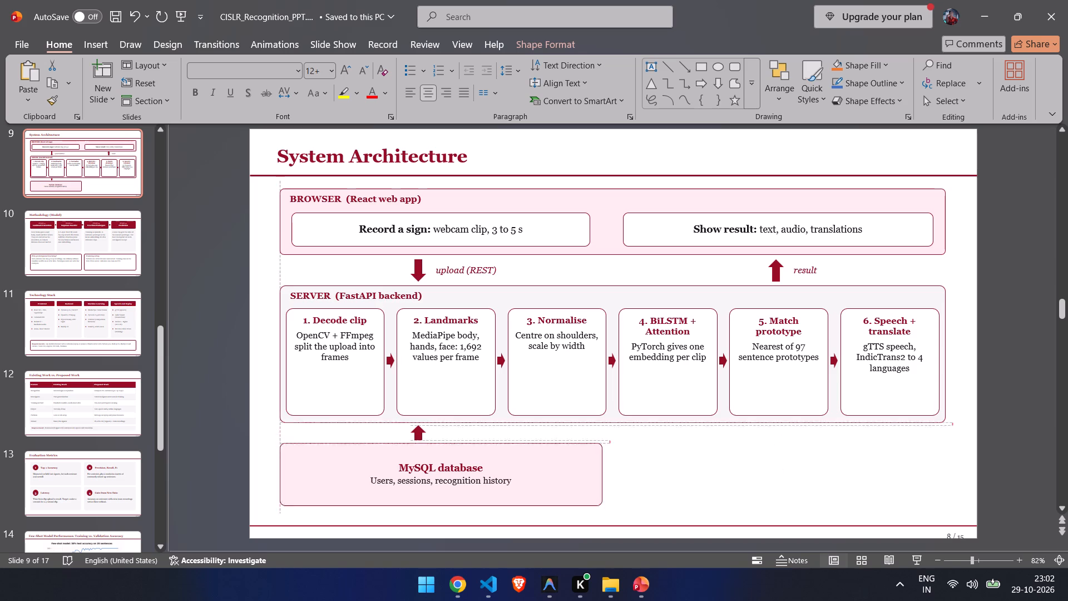
{"action": "left_click_drag", "start_coordinate": [563, 458], "coordinate": [691, 460]}
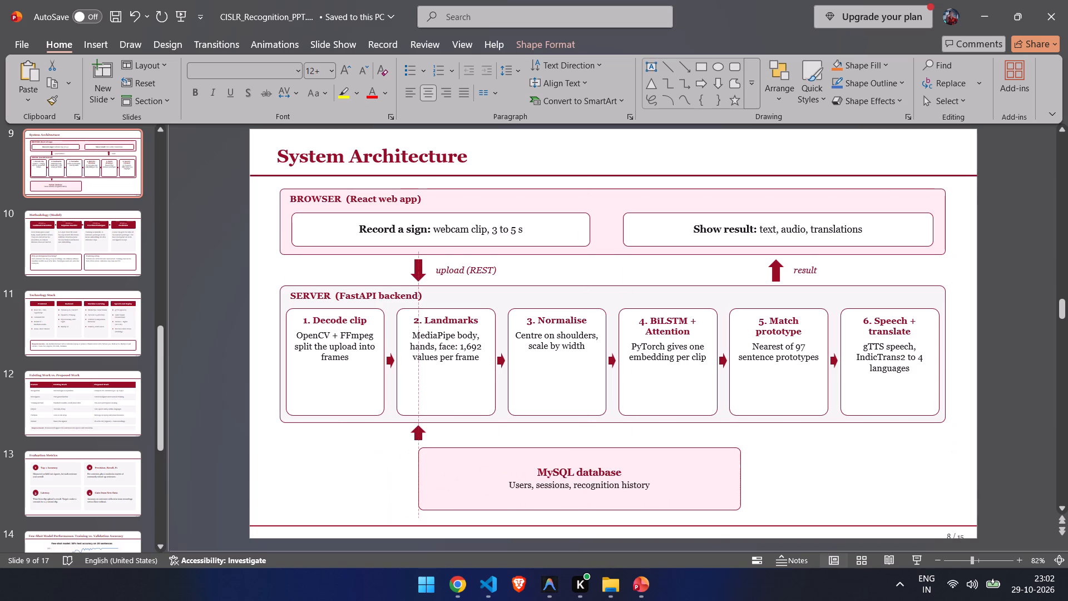
{"action": "left_click_drag", "start_coordinate": [691, 460], "coordinate": [690, 460]}
Move the upward arrow so it sits centred between the MySQL database box and the SERVER block.
{"action": "left_click_drag", "start_coordinate": [418, 432], "coordinate": [625, 440]}
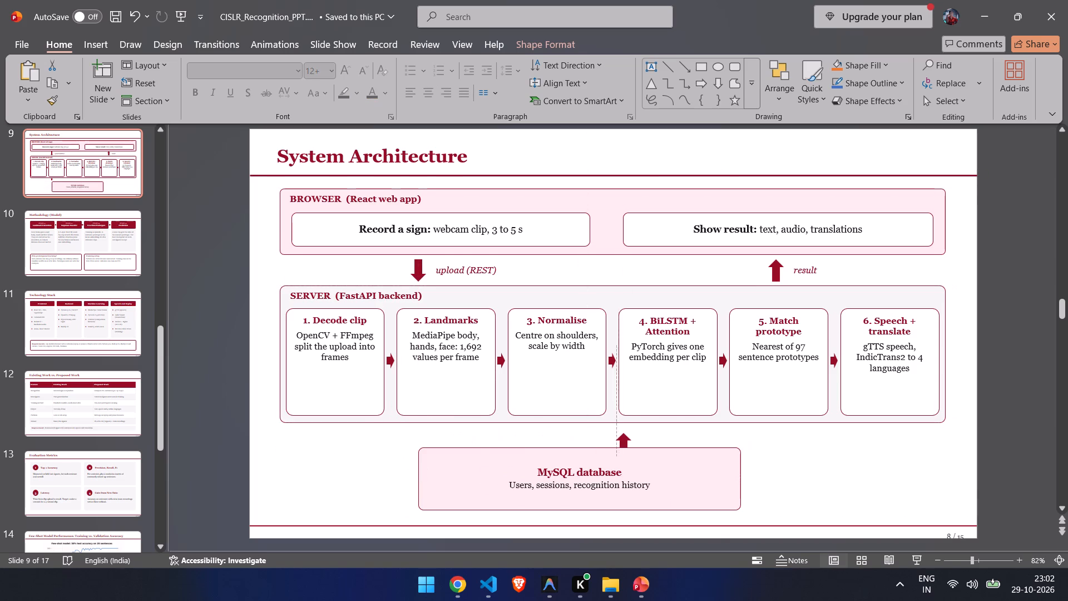
{"action": "left_click_drag", "start_coordinate": [625, 440], "coordinate": [585, 435]}
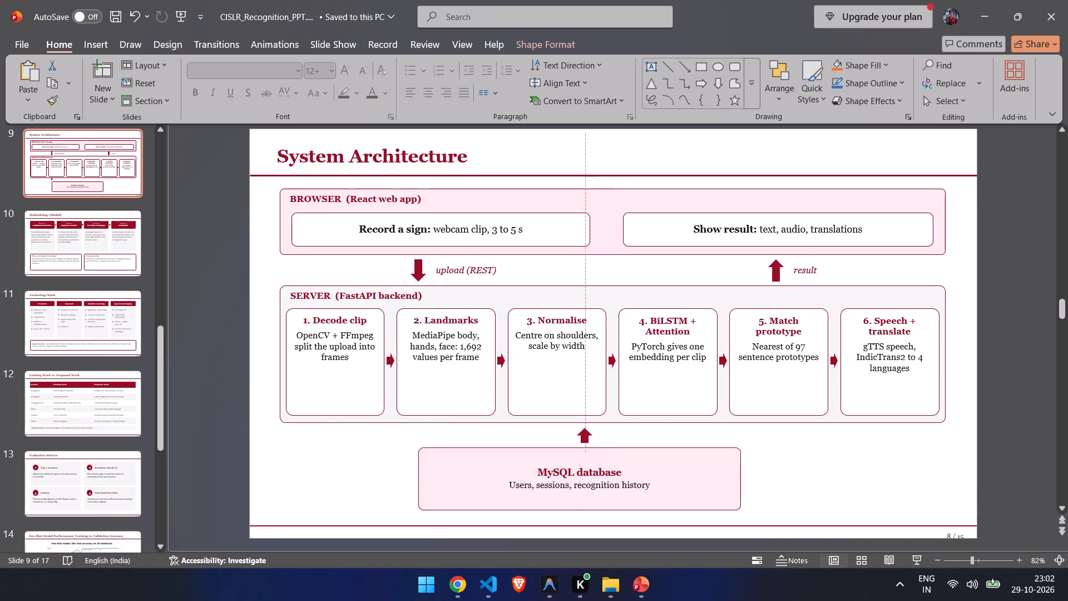
{"action": "left_click_drag", "start_coordinate": [585, 435], "coordinate": [584, 436]}
{"action": "left_click_drag", "start_coordinate": [584, 436], "coordinate": [583, 436]}
{"action": "left_click", "coordinate": [883, 457]}
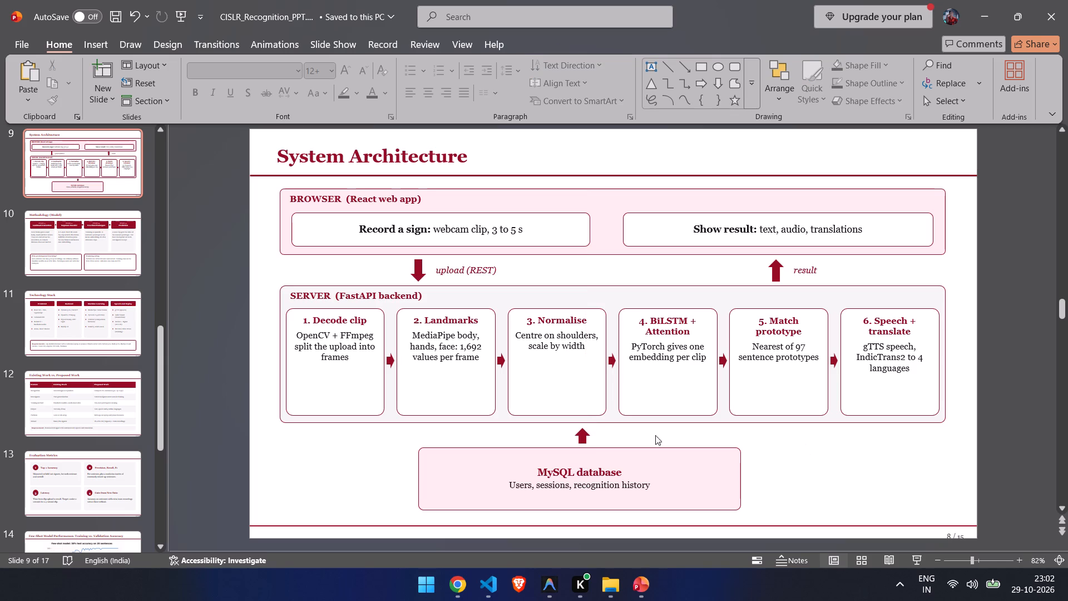
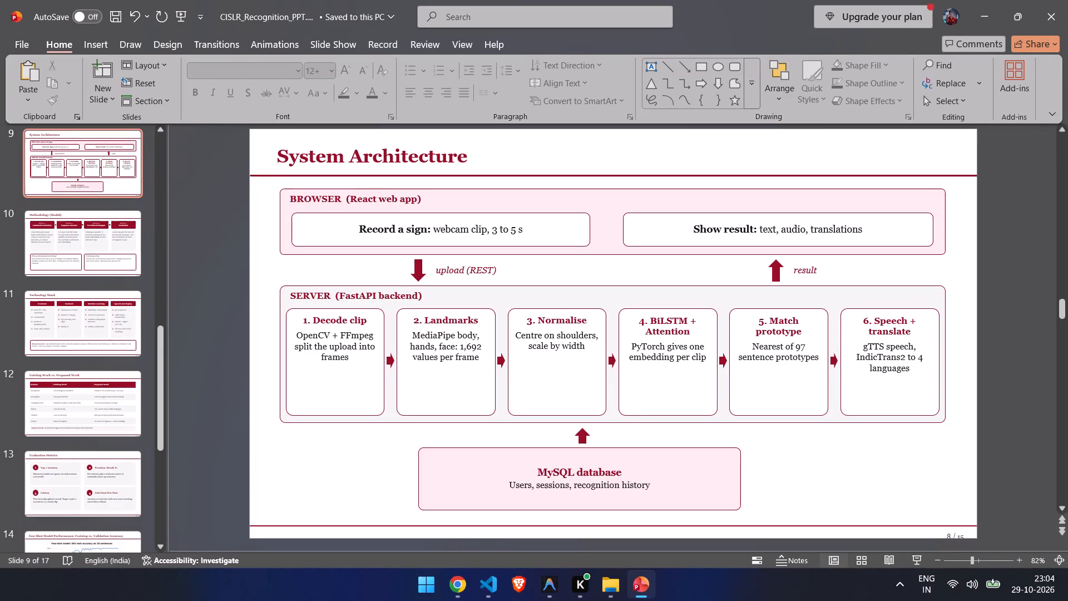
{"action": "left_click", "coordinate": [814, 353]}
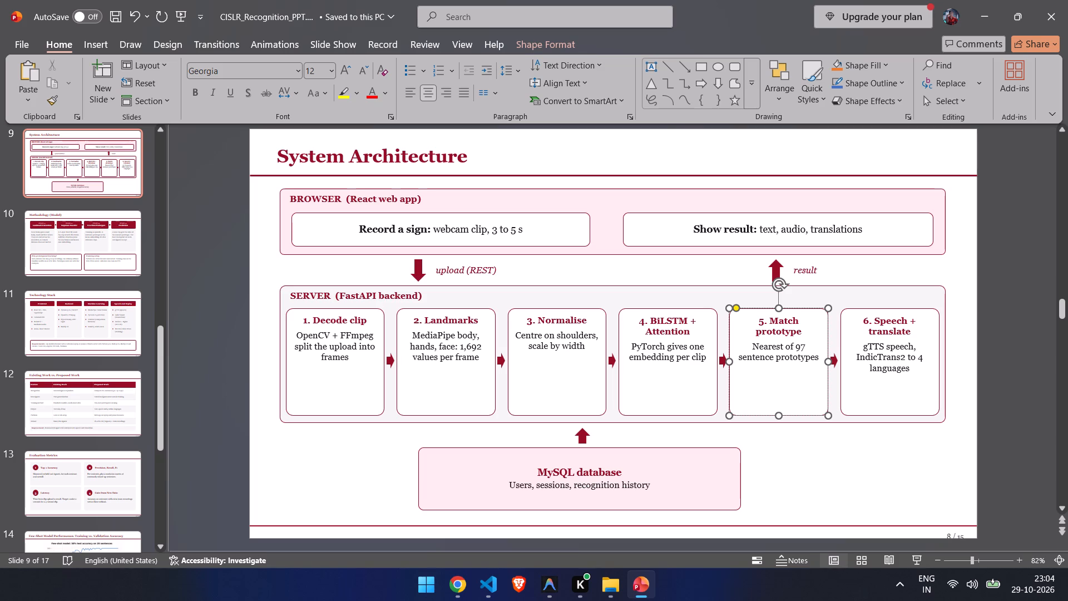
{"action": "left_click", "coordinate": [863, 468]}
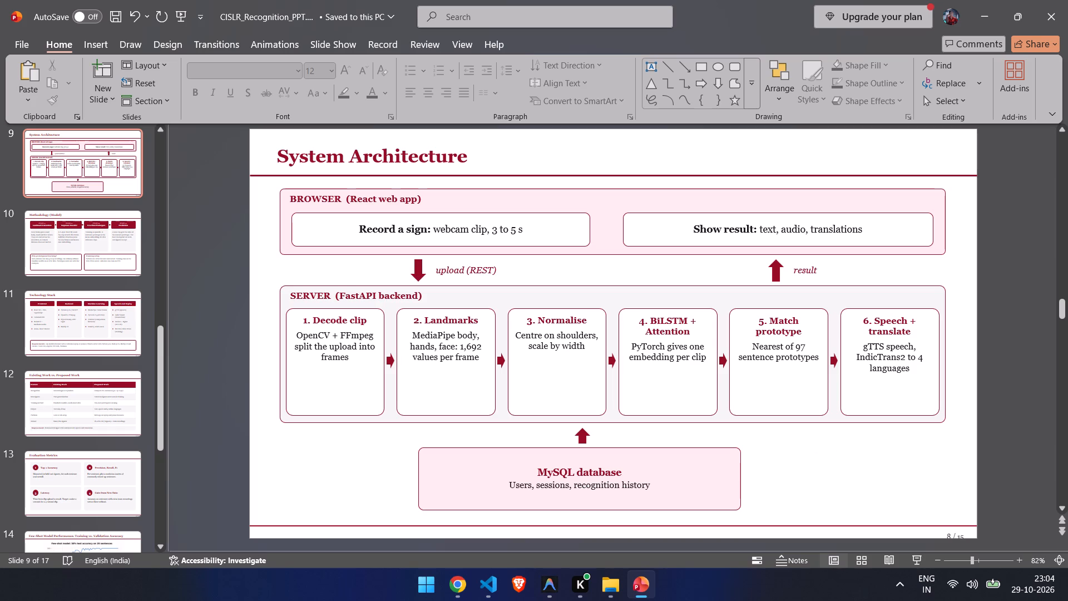
Replace the description under the "4. BiLSTM + Attention" heading in the SERVER block with "It analyzes video".
{"action": "left_click", "coordinate": [677, 345]}
{"action": "left_click", "coordinate": [703, 357]}
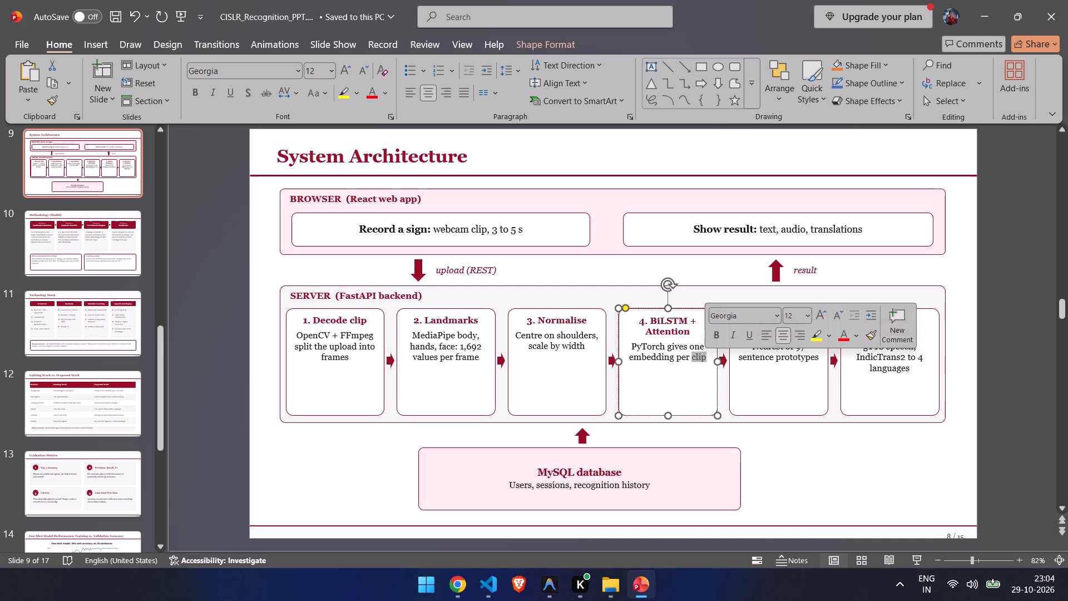
{"action": "left_click", "coordinate": [707, 361]}
{"action": "left_click_drag", "start_coordinate": [706, 359], "coordinate": [635, 349]}
{"action": "key", "text": "BackSpace"}
{"action": "key", "text": "Return"}
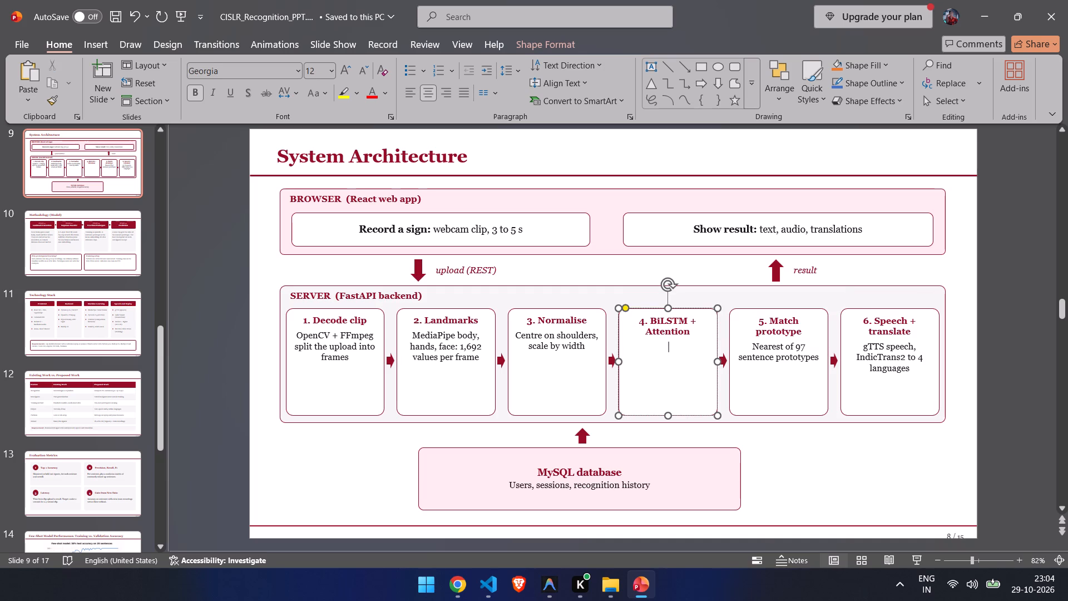
{"action": "type", "text": "it"}
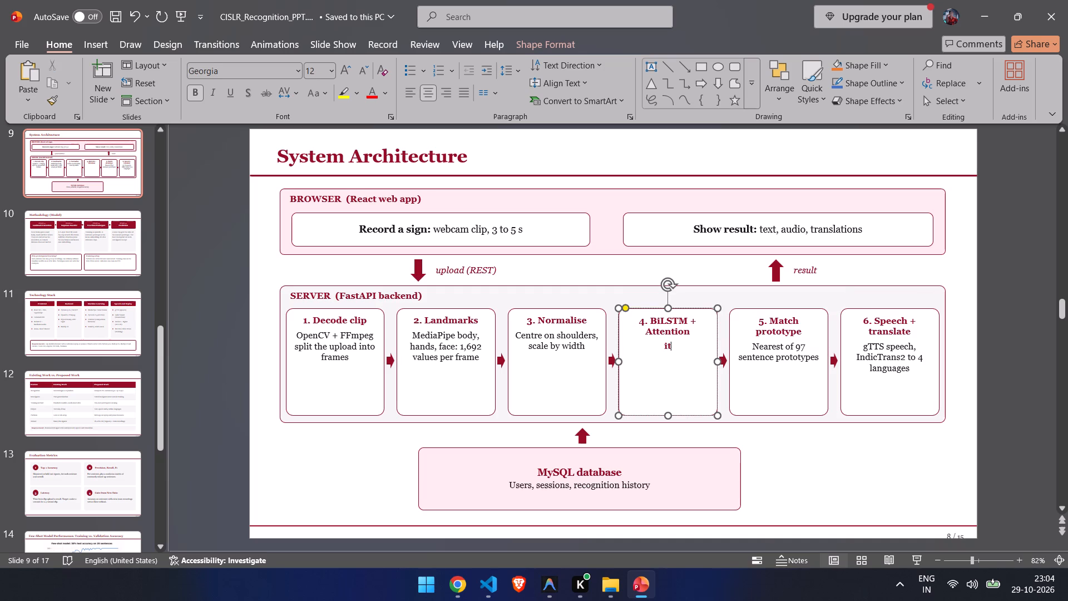
{"action": "key", "text": "BackSpace"}
{"action": "key", "text": "BackSpace"}
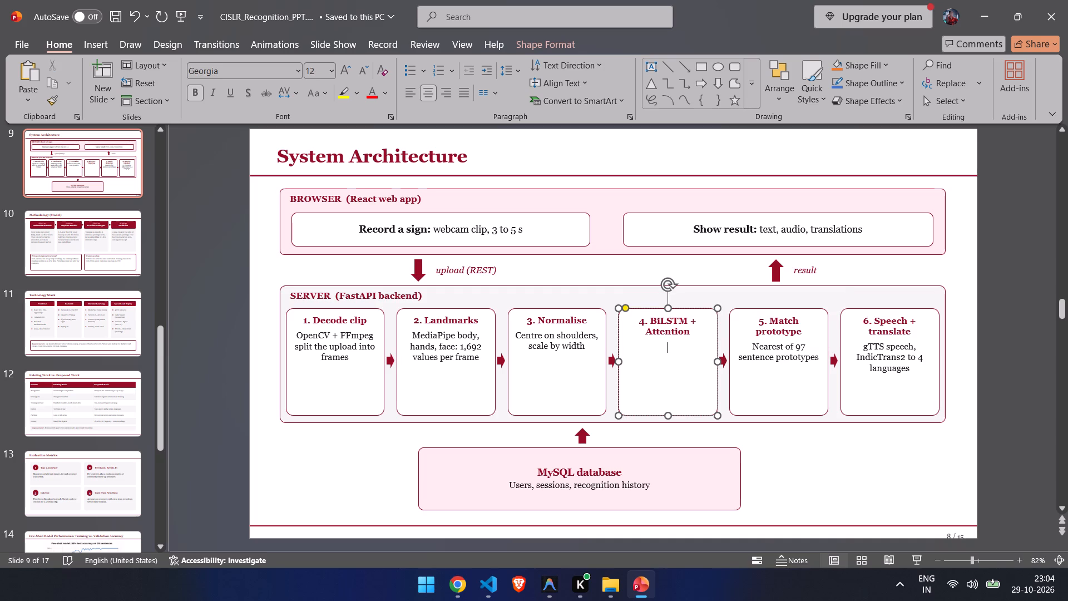
{"action": "type", "text": "It"}
{"action": "key", "text": "space"}
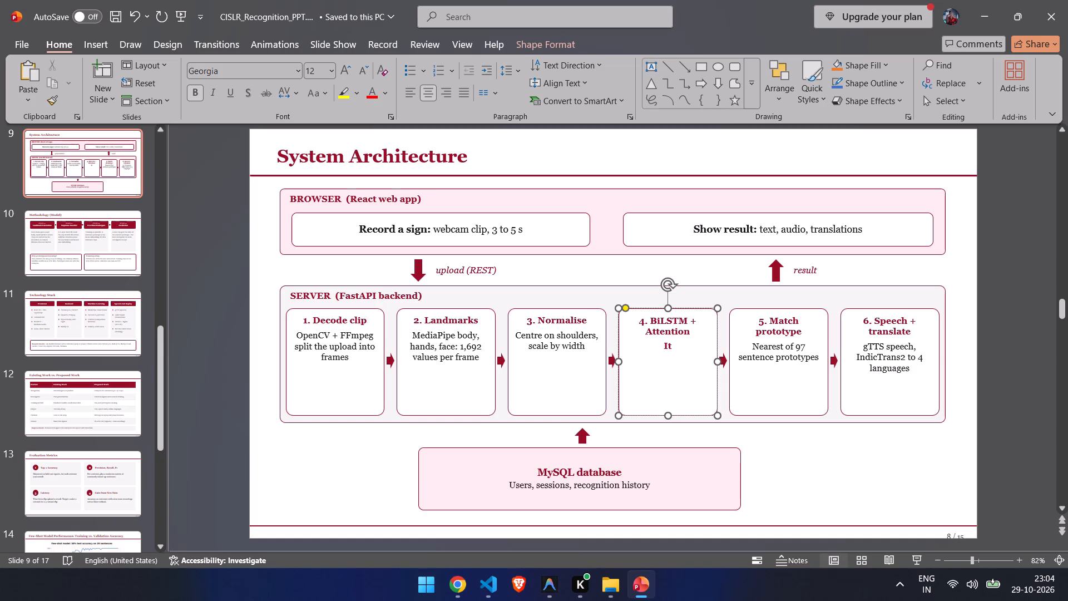
{"action": "type", "text": "analys"}
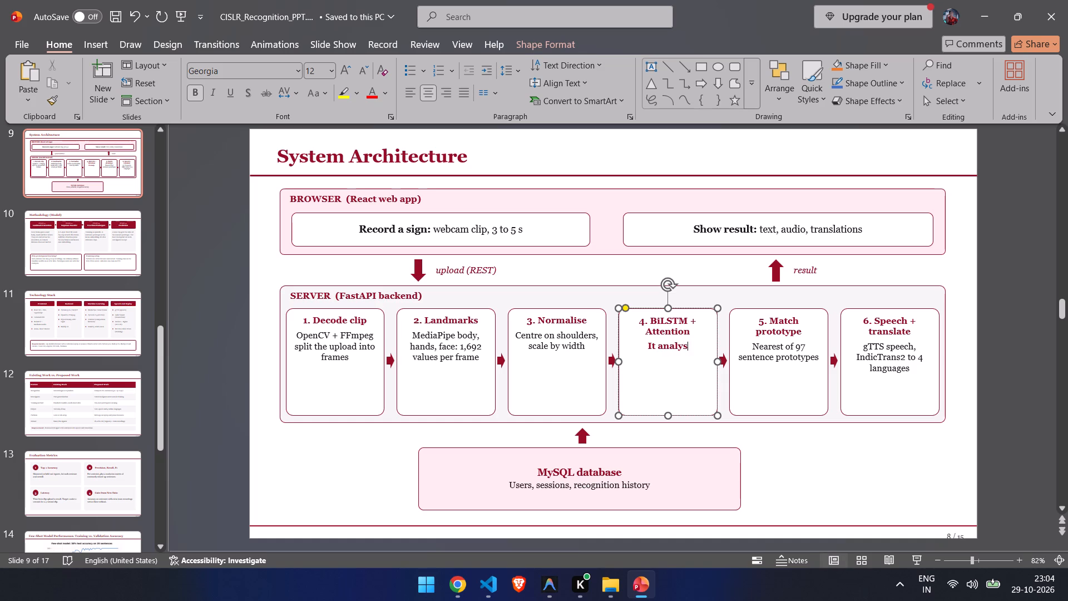
{"action": "key", "text": "BackSpace"}
{"action": "type", "text": "zes"}
{"action": "key", "text": "space"}
{"action": "type", "text": "video"}
Make the new "It analyzes video" line non-bold and black to match the descriptions in the neighbouring boxes.
{"action": "double_click", "coordinate": [578, 337]}
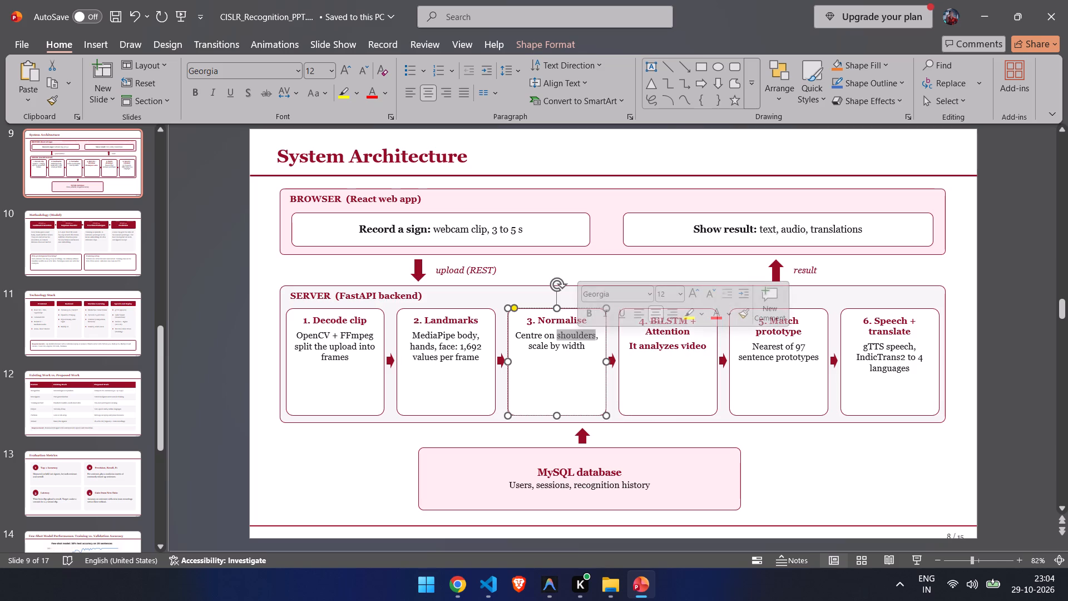
{"action": "double_click", "coordinate": [706, 344]}
{"action": "left_click_drag", "start_coordinate": [706, 344], "coordinate": [698, 344]}
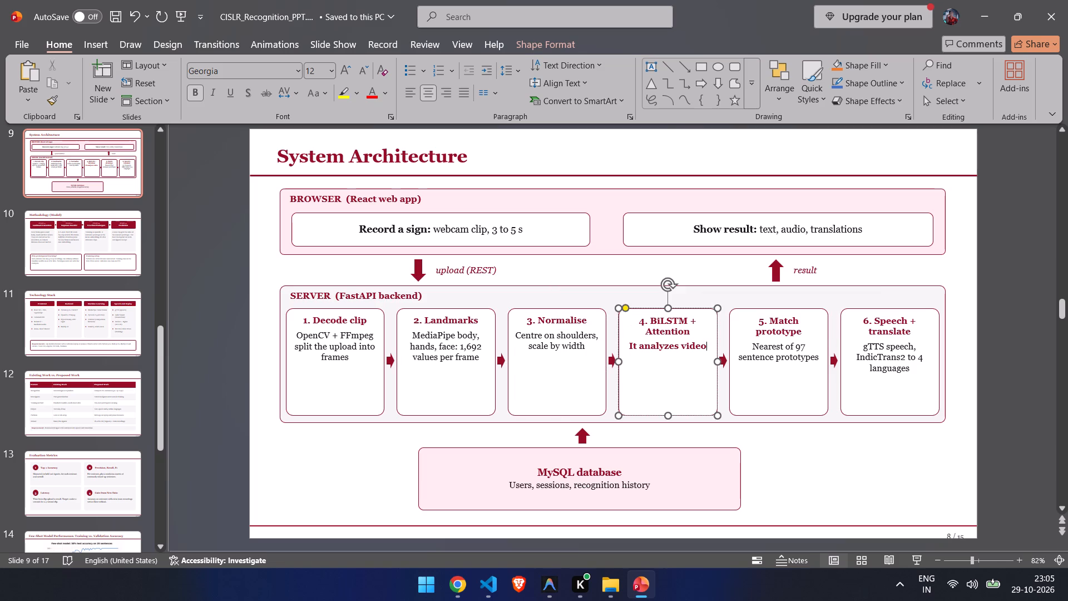
{"action": "left_click_drag", "start_coordinate": [698, 344], "coordinate": [629, 344]}
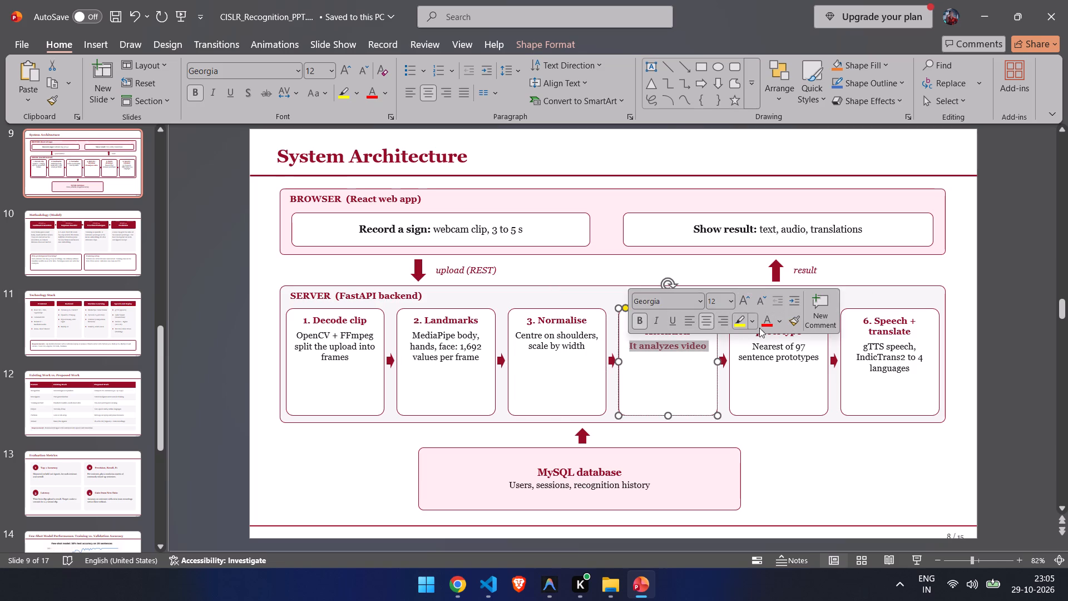
{"action": "left_click", "coordinate": [641, 323]}
{"action": "left_click", "coordinate": [778, 323]}
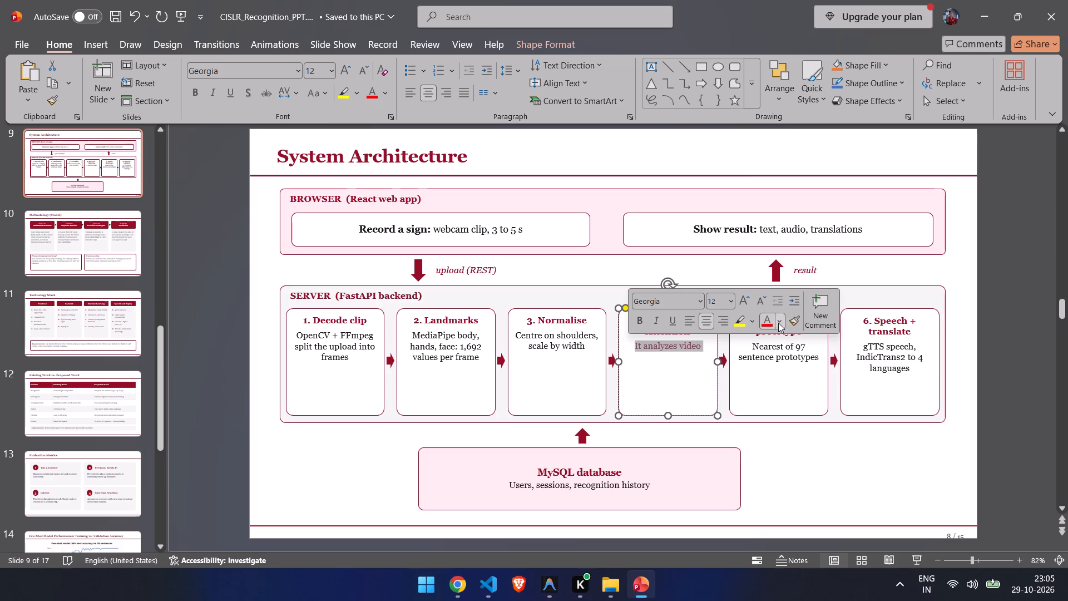
{"action": "left_click", "coordinate": [793, 76]}
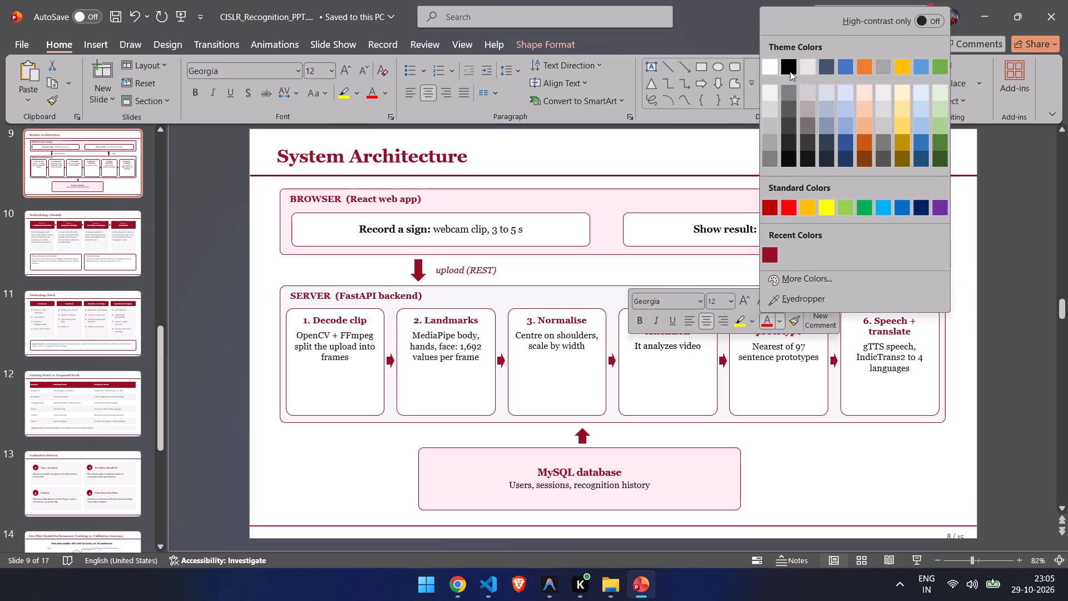
{"action": "left_click", "coordinate": [790, 71]}
{"action": "left_click", "coordinate": [793, 458]}
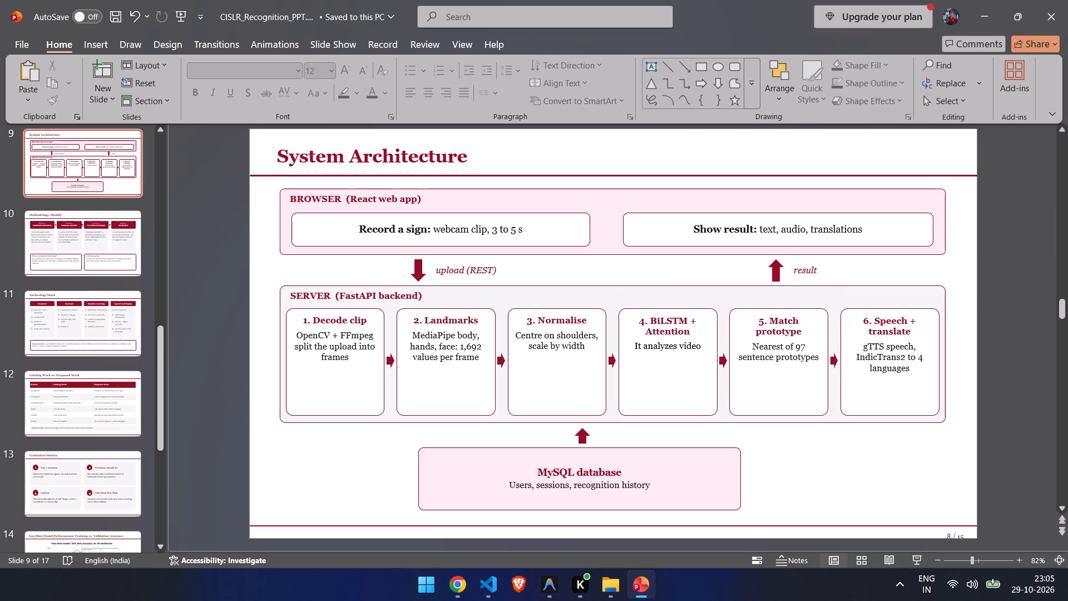
Select the heading words "BiLSTM + Attention" in the fourth SERVER box.
{"action": "left_click", "coordinate": [679, 349]}
{"action": "left_click", "coordinate": [704, 349]}
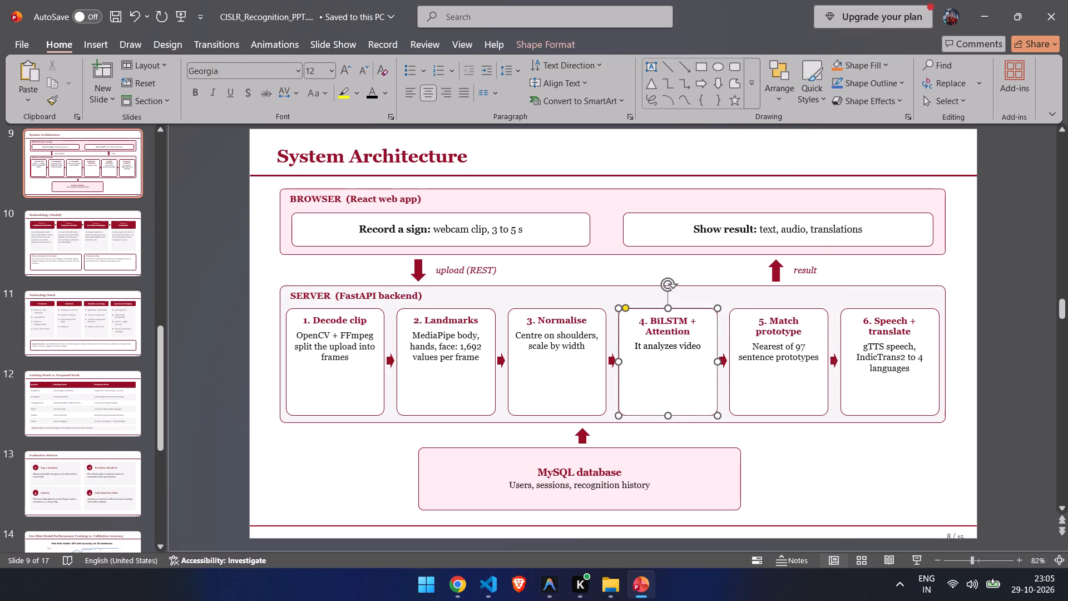
{"action": "left_click", "coordinate": [699, 344]}
{"action": "left_click_drag", "start_coordinate": [692, 331], "coordinate": [650, 318]}
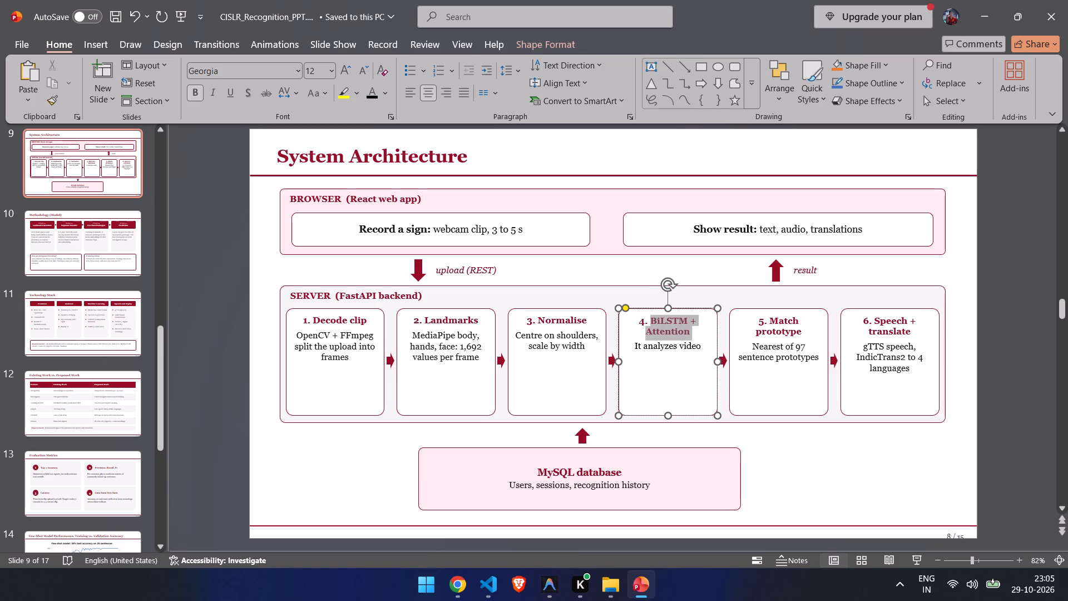
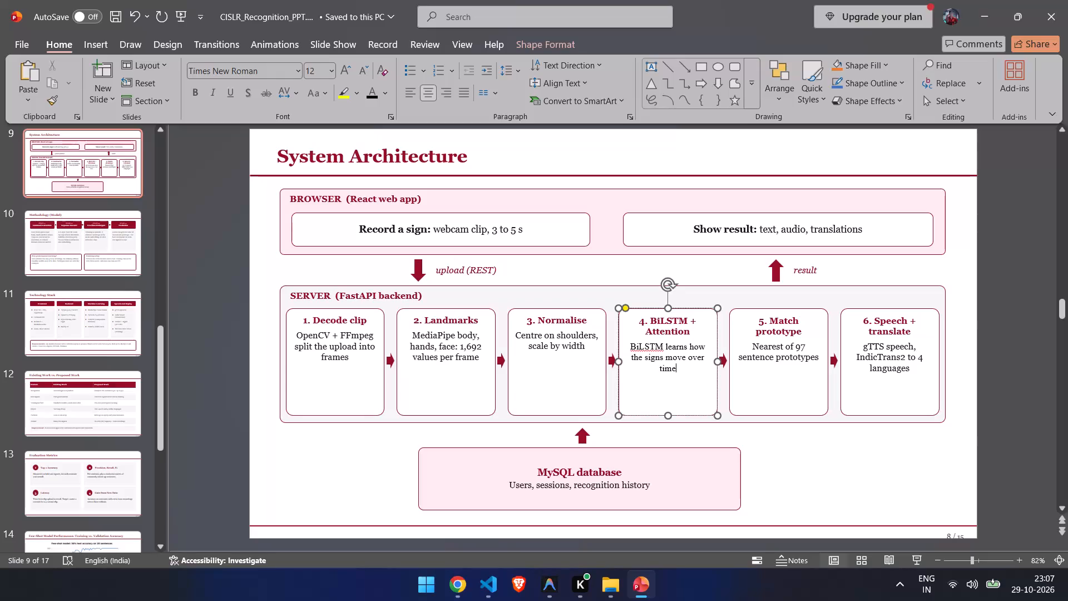
Delete the "1. Decode clip" box and the arrow that follows it from the SERVER section.
{"action": "left_click", "coordinate": [319, 386]}
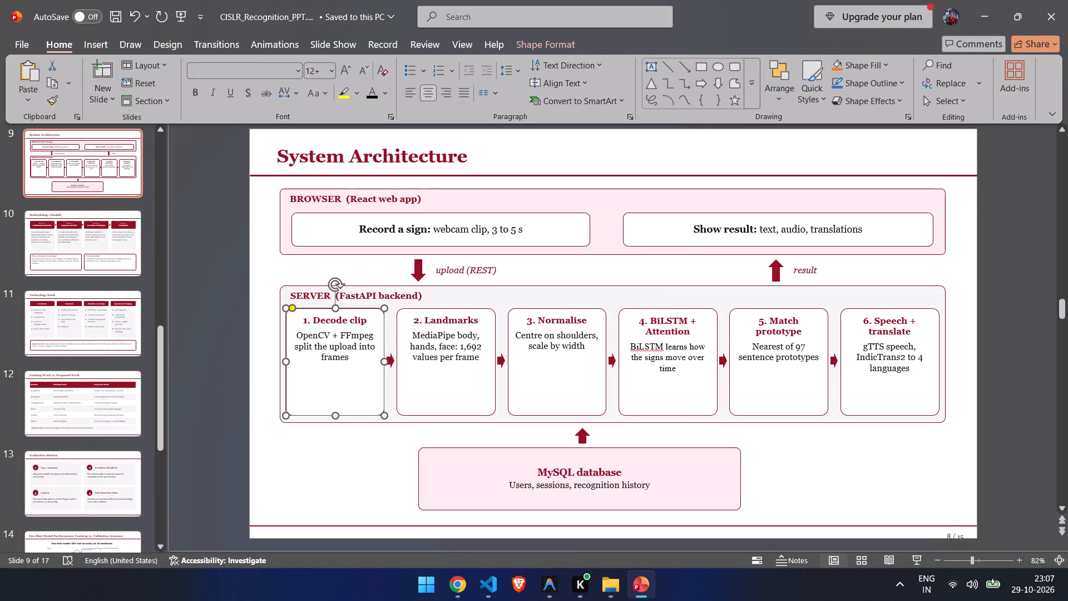
{"action": "key", "text": "Delete"}
{"action": "left_click", "coordinate": [390, 362]}
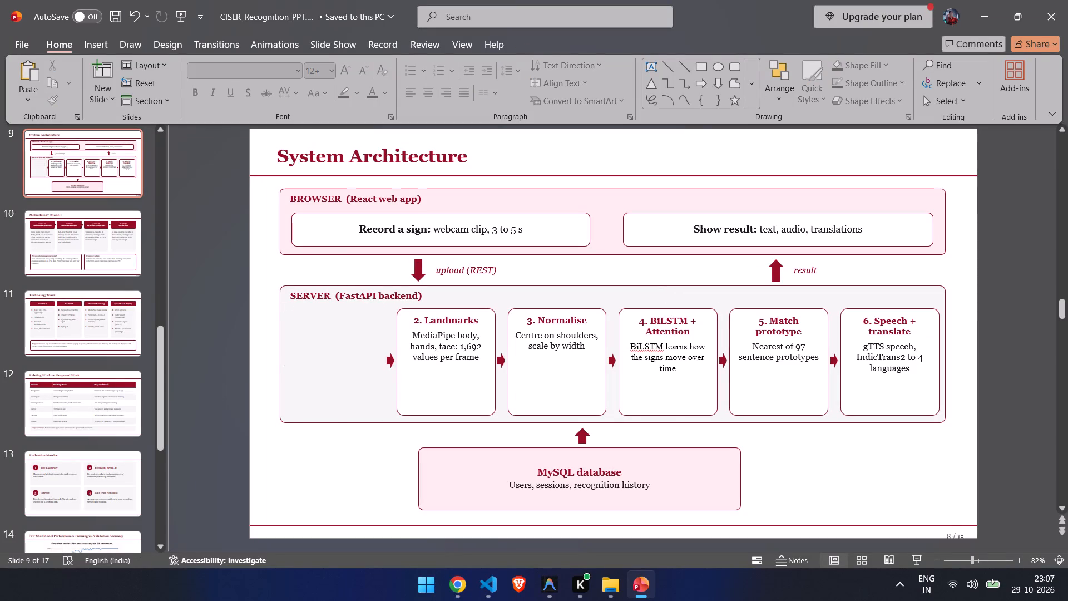
{"action": "key", "text": "Delete"}
Shift the "2. Landmarks" box, its following arrow and the "3. Normalise" box leftward to fill the gap in the SERVER section.
{"action": "left_click", "coordinate": [448, 376]}
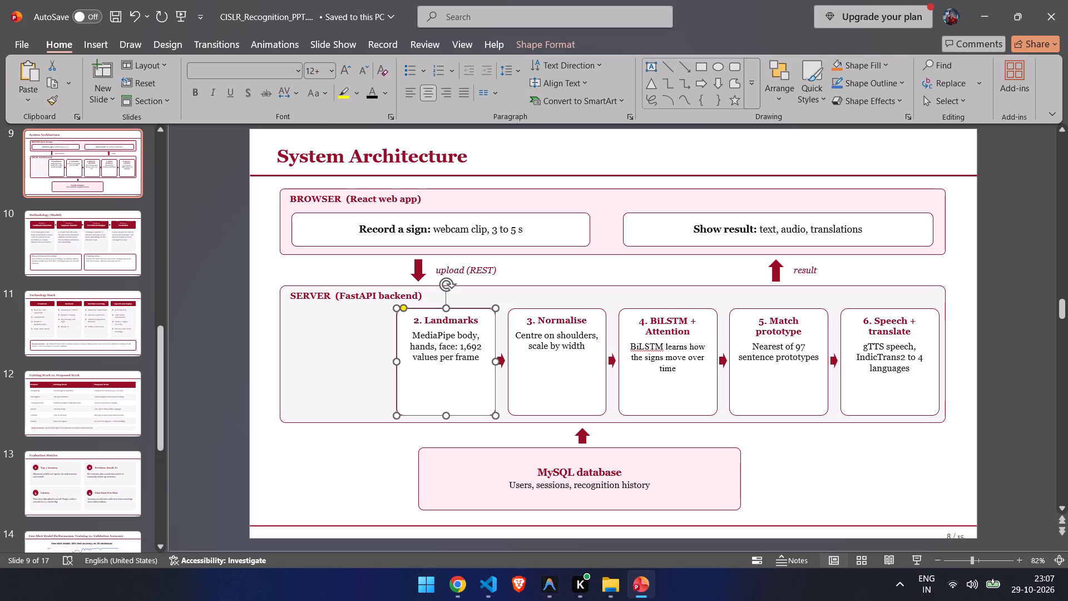
{"action": "left_click_drag", "start_coordinate": [448, 376], "coordinate": [364, 378]}
{"action": "left_click", "coordinate": [497, 362]}
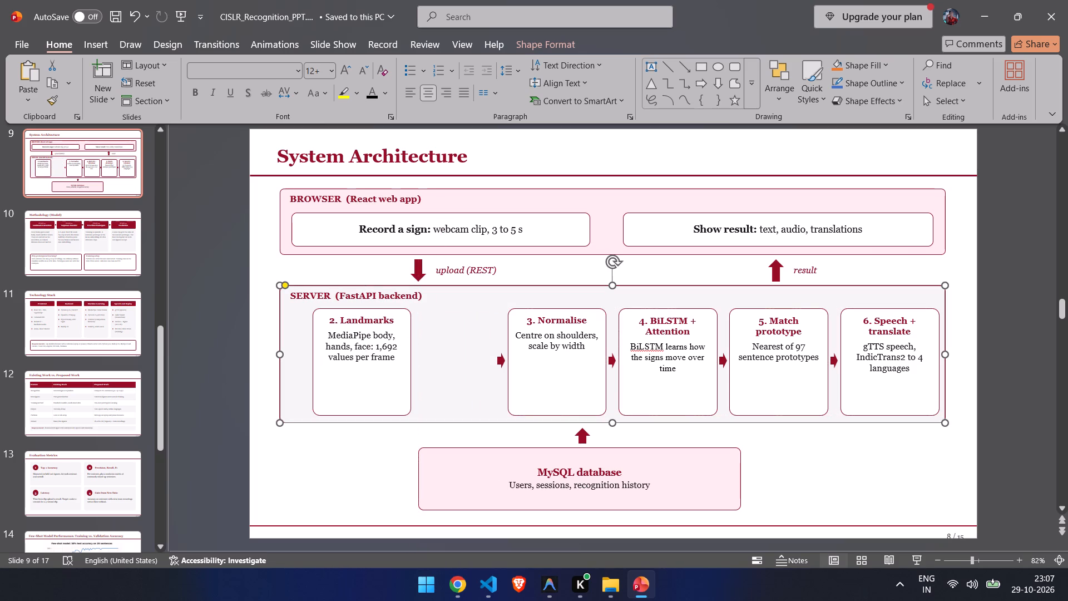
{"action": "left_click", "coordinate": [501, 361]}
{"action": "left_click_drag", "start_coordinate": [501, 361], "coordinate": [478, 359]}
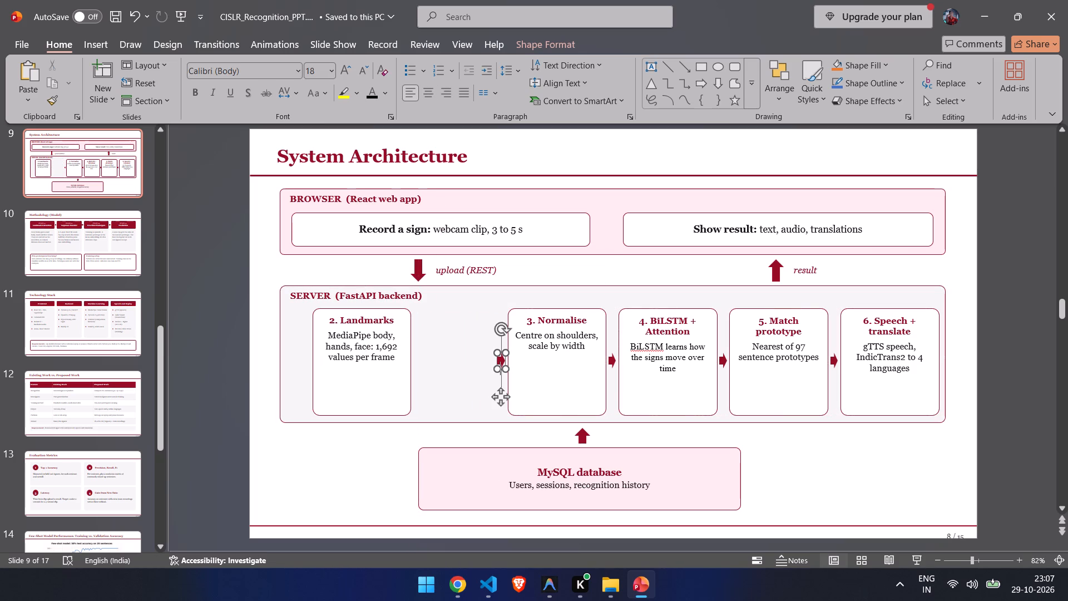
{"action": "left_click_drag", "start_coordinate": [501, 357], "coordinate": [420, 353]}
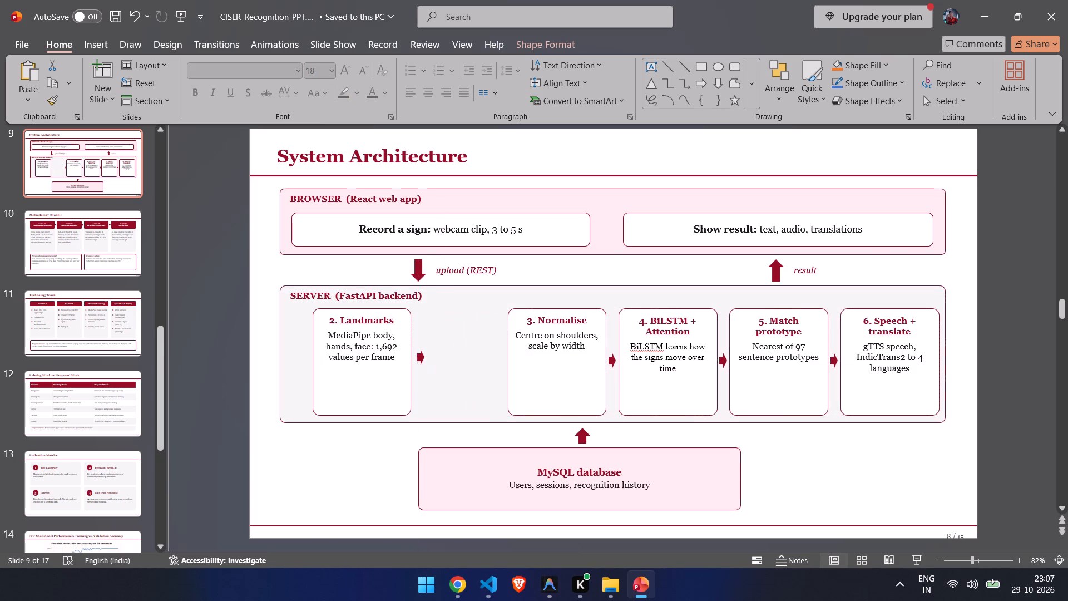
{"action": "left_click_drag", "start_coordinate": [420, 353], "coordinate": [420, 353]}
{"action": "left_click", "coordinate": [478, 357]}
{"action": "left_click_drag", "start_coordinate": [530, 362], "coordinate": [478, 360]}
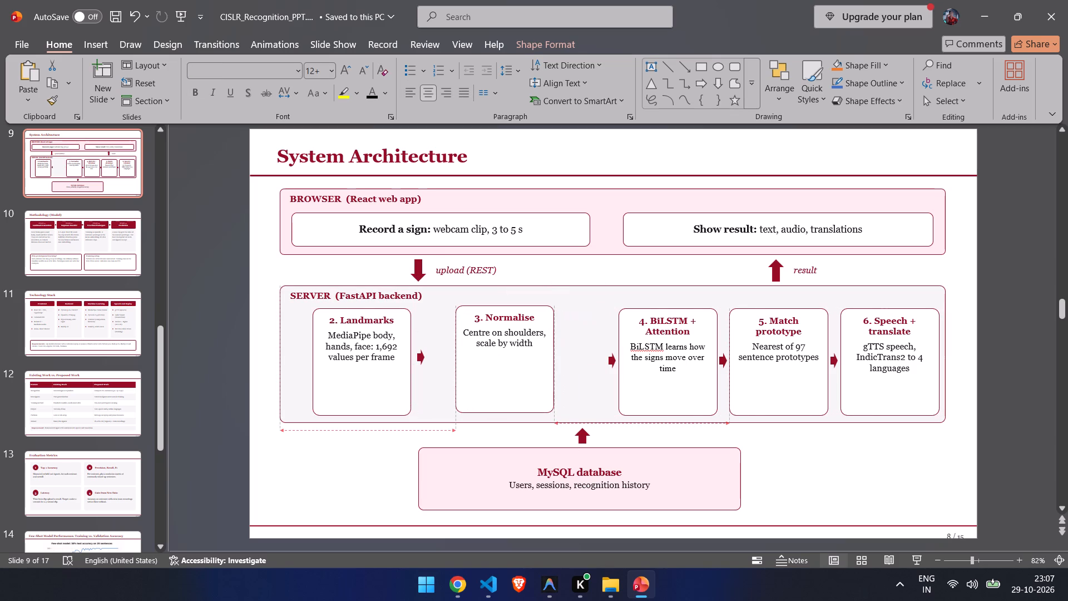
{"action": "left_click_drag", "start_coordinate": [478, 360], "coordinate": [469, 362]}
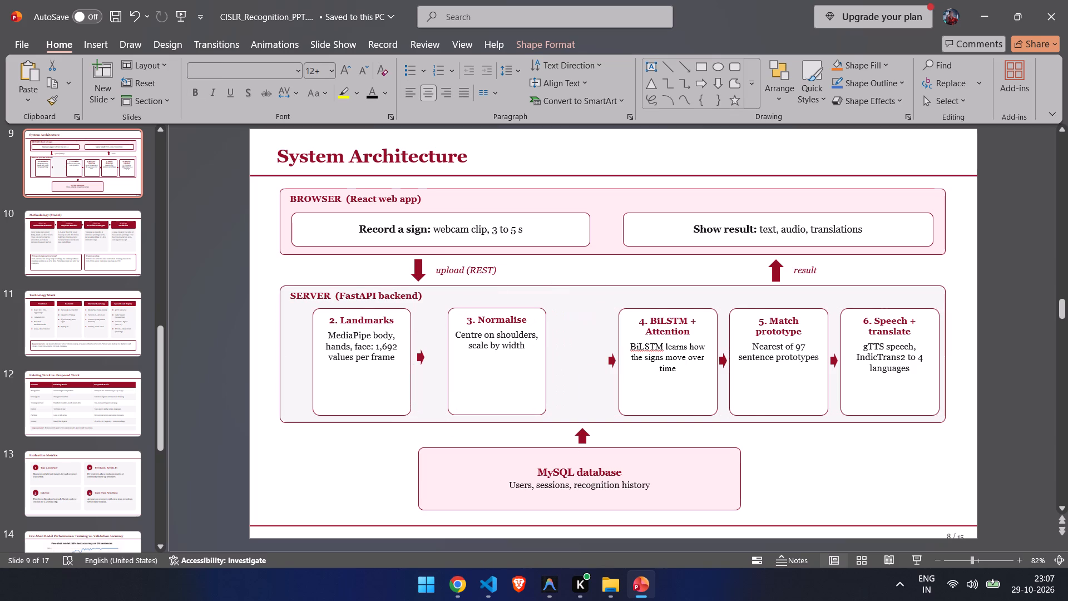
{"action": "left_click_drag", "start_coordinate": [469, 362], "coordinate": [463, 362]}
Shift the arrow after Normalise and the "4. BiLSTM + Attention" box leftward to keep the SERVER flow evenly spaced.
{"action": "left_click", "coordinate": [581, 372]}
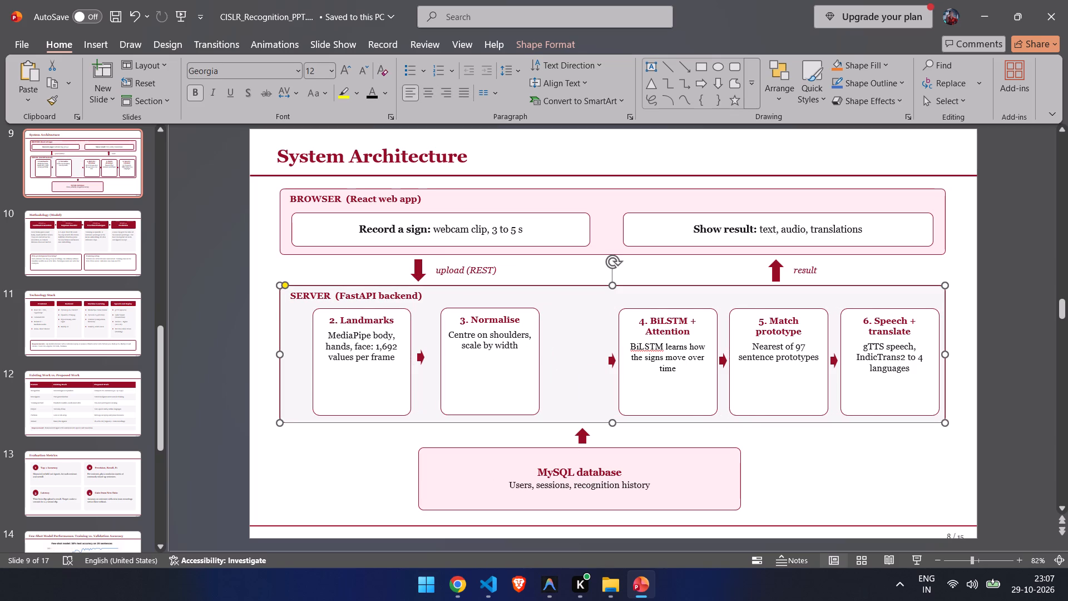
{"action": "left_click_drag", "start_coordinate": [611, 360], "coordinate": [558, 360]}
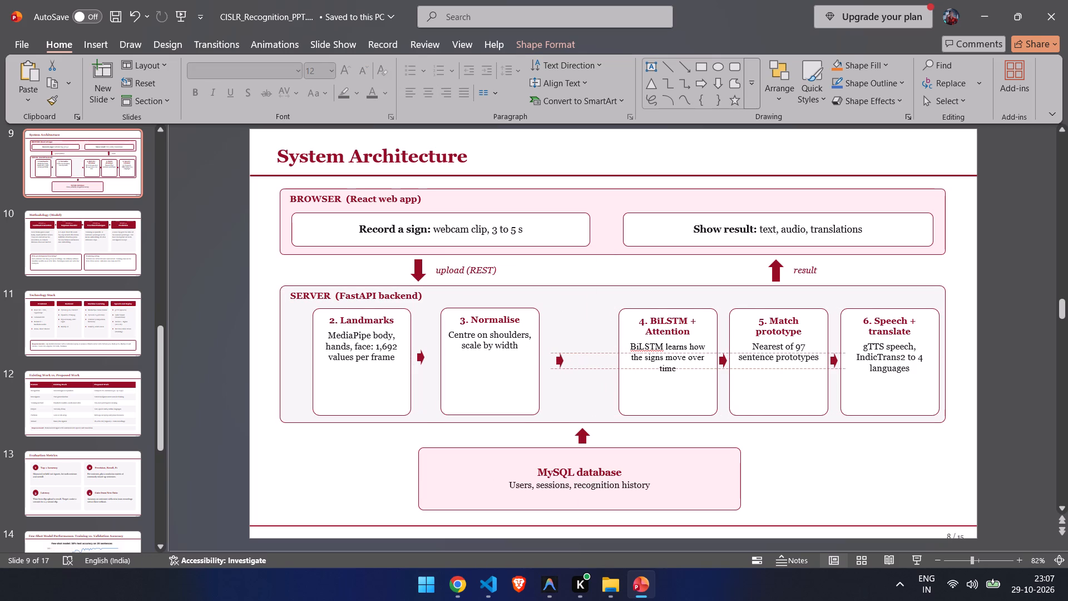
{"action": "left_click_drag", "start_coordinate": [558, 360], "coordinate": [557, 361]}
{"action": "left_click", "coordinate": [659, 357]}
{"action": "left_click_drag", "start_coordinate": [641, 375], "coordinate": [595, 372]}
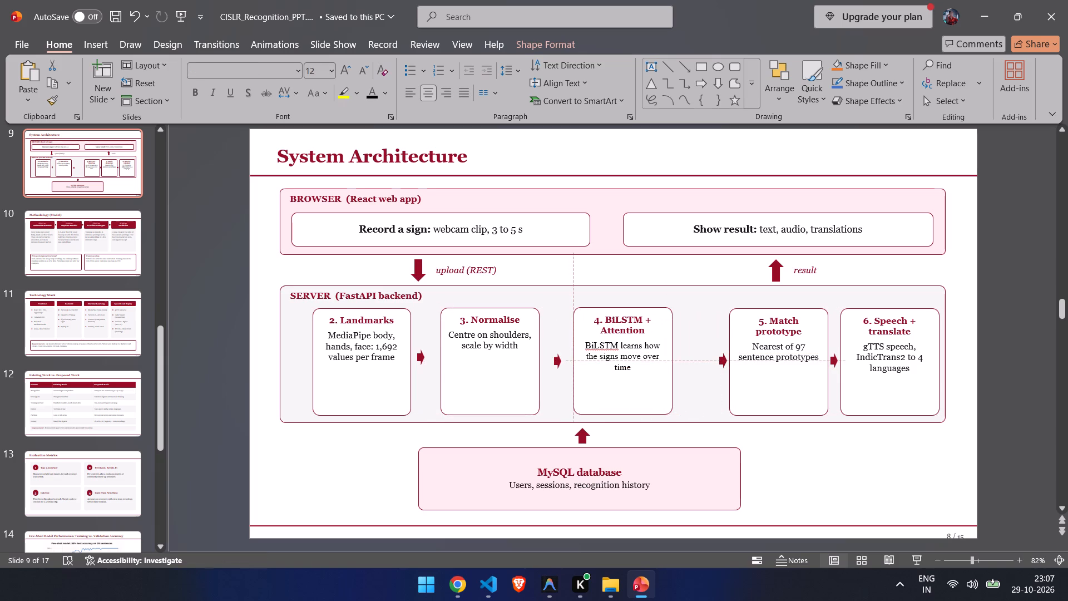
{"action": "left_click_drag", "start_coordinate": [595, 372], "coordinate": [596, 372]}
Space out the rest of the SERVER flow by moving the "5. Match prototype" box and the arrows before and after it slightly leftward.
{"action": "left_click_drag", "start_coordinate": [720, 359], "coordinate": [697, 359]}
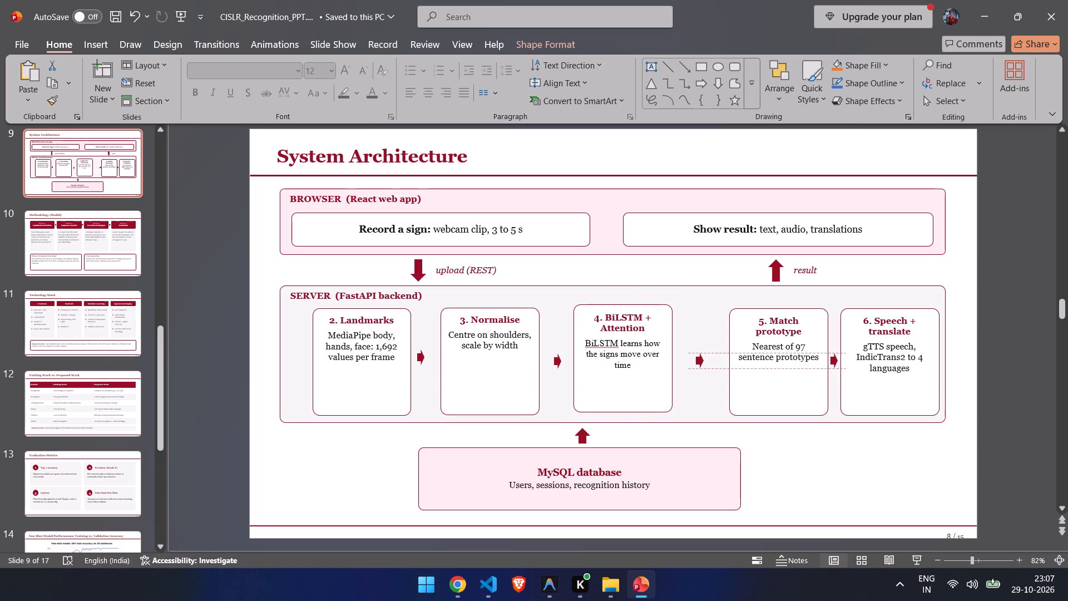
{"action": "left_click_drag", "start_coordinate": [697, 359], "coordinate": [697, 358]}
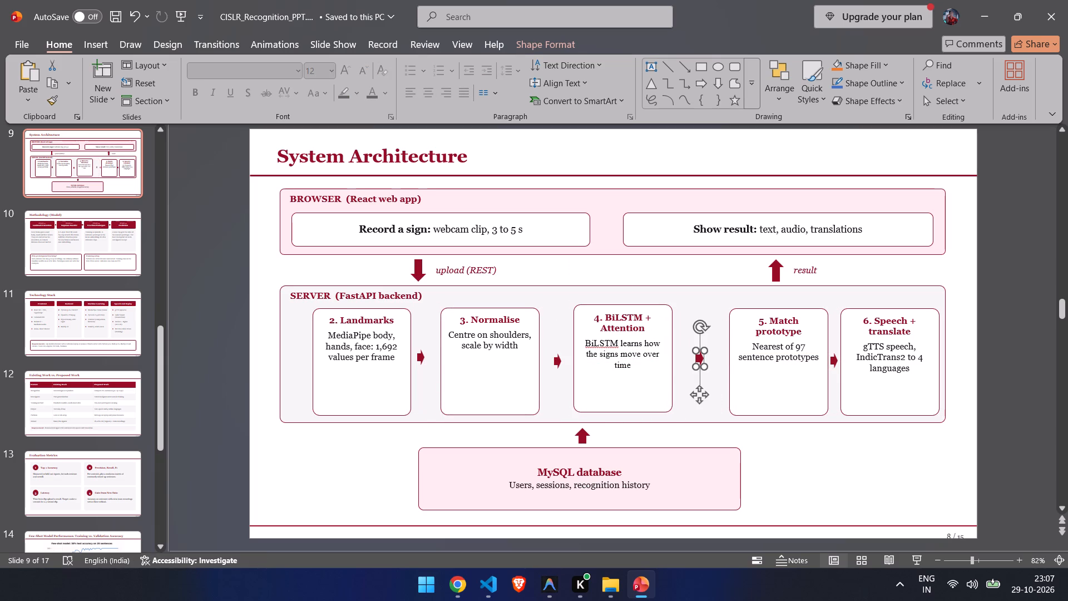
{"action": "left_click_drag", "start_coordinate": [782, 371], "coordinate": [767, 370]}
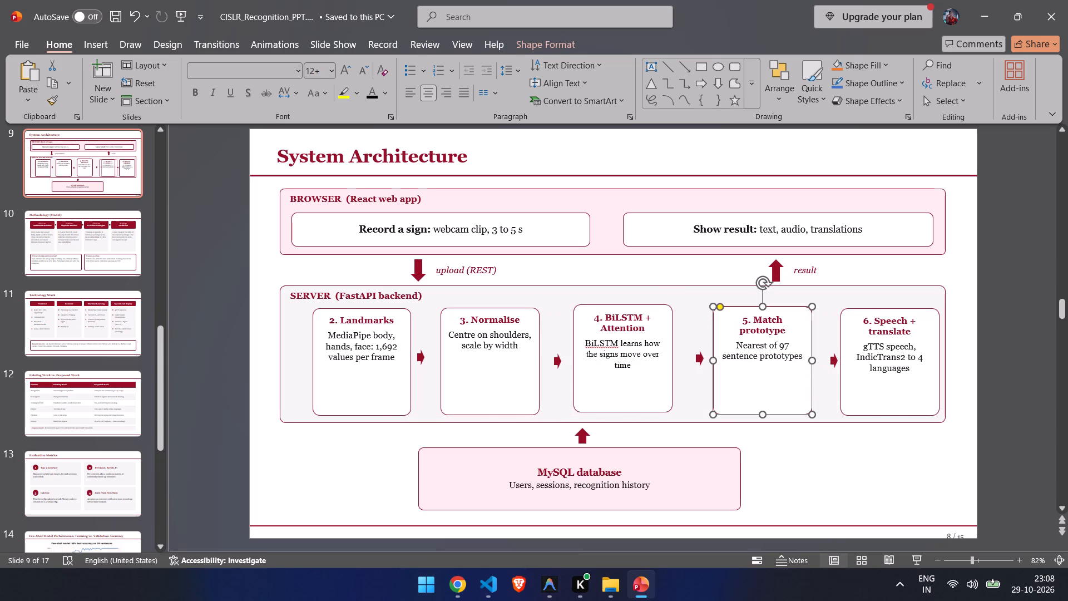
{"action": "left_click_drag", "start_coordinate": [834, 359], "coordinate": [828, 358]}
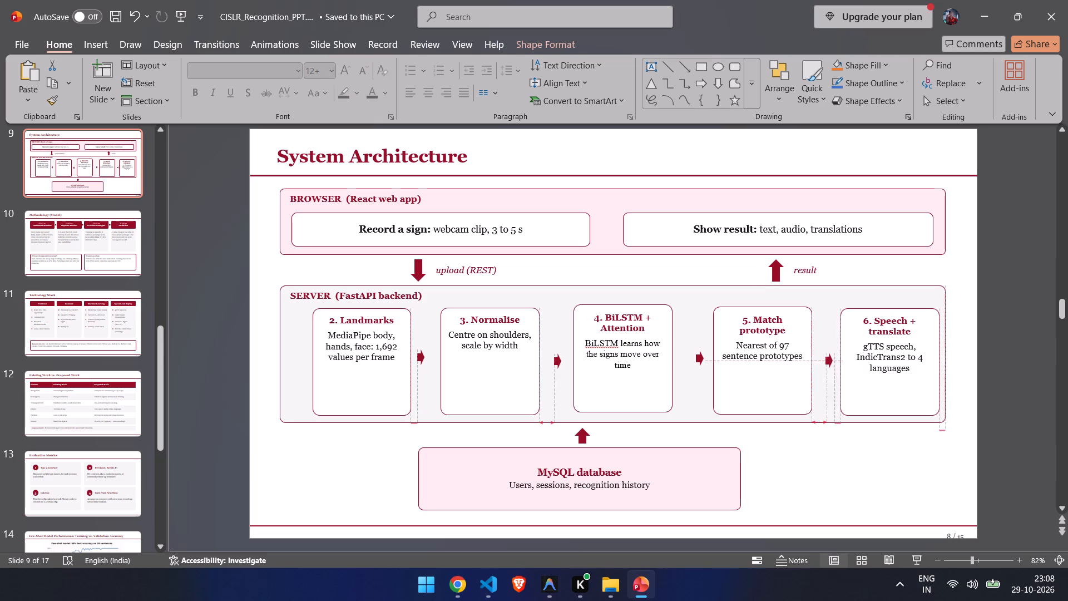
{"action": "left_click_drag", "start_coordinate": [828, 358], "coordinate": [826, 358]}
{"action": "left_click", "coordinate": [831, 459]}
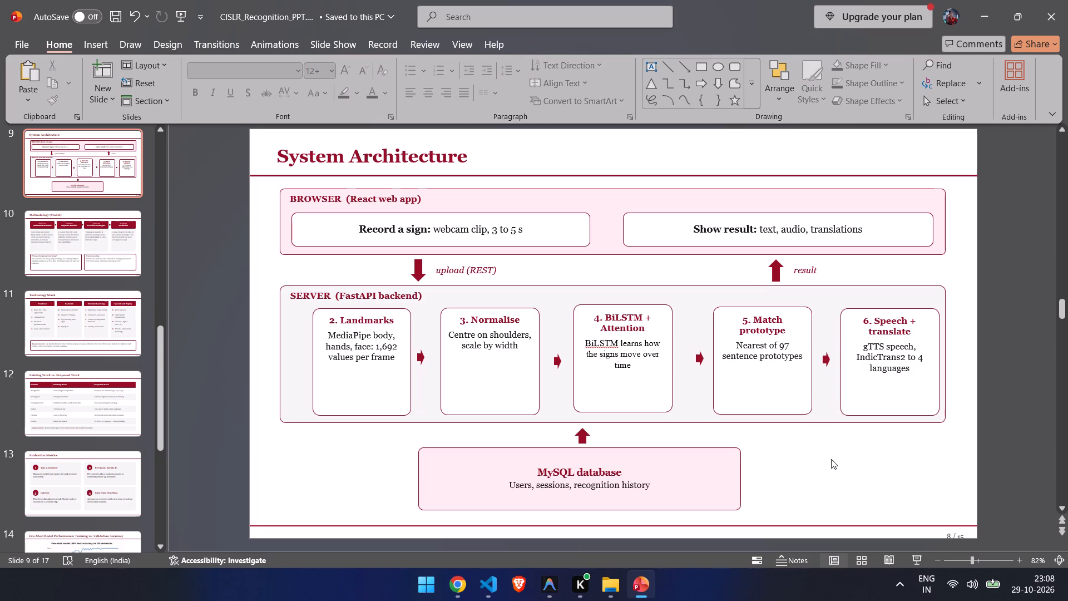
{"action": "left_click", "coordinate": [700, 357]}
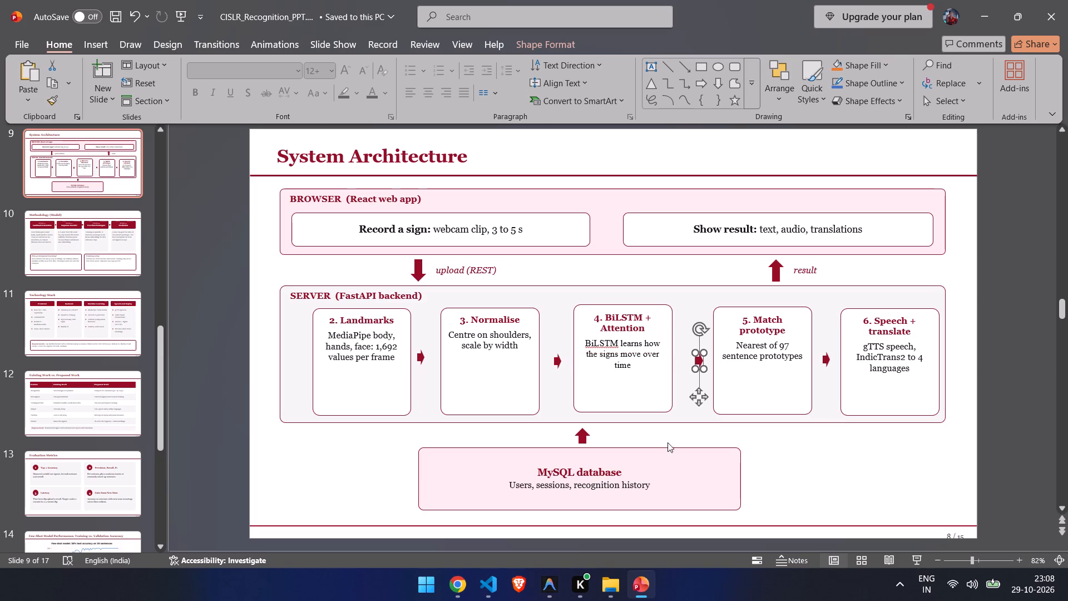
{"action": "left_click", "coordinate": [824, 445]}
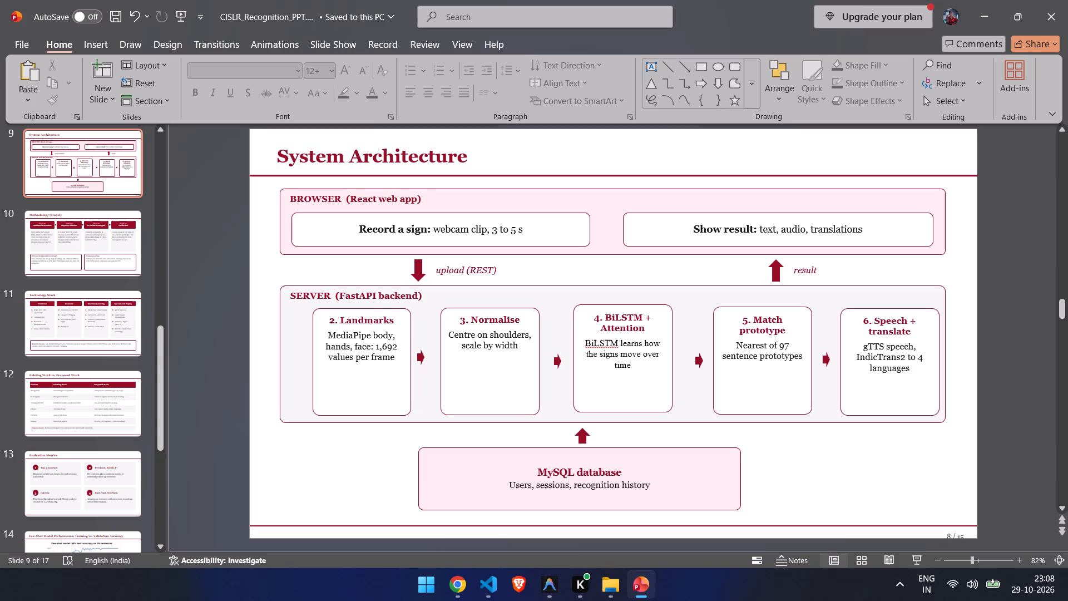
Look over the slides around System Architecture, from Dataset to Methodology (Model).
{"action": "scroll", "coordinate": [894, 506], "scroll_direction": "up", "scroll_amount": 2}
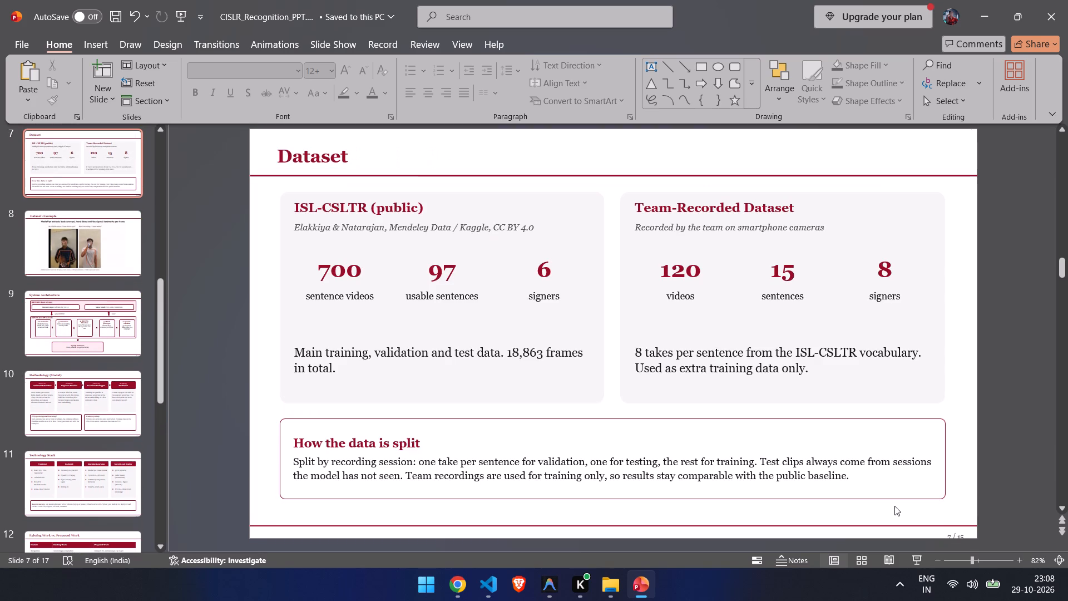
{"action": "scroll", "coordinate": [894, 506], "scroll_direction": "down", "scroll_amount": 5}
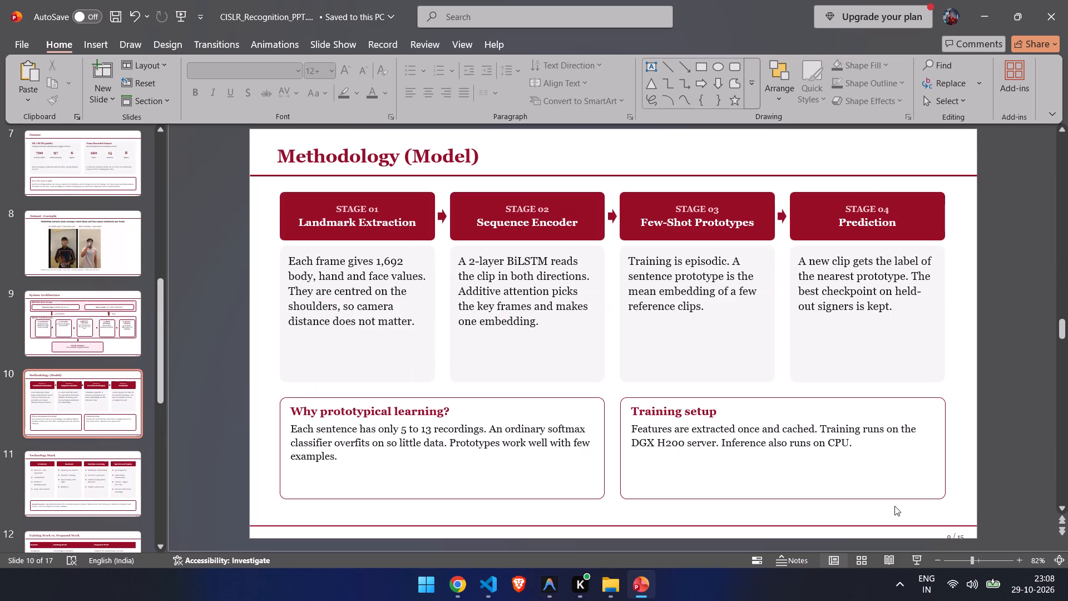
{"action": "scroll", "coordinate": [894, 506], "scroll_direction": "up", "scroll_amount": 5}
{"action": "scroll", "coordinate": [894, 506], "scroll_direction": "down", "scroll_amount": 1}
On the Literature Survey slide, remove the Camgoz et al. (2020) row from the table.
{"action": "scroll", "coordinate": [894, 506], "scroll_direction": "up", "scroll_amount": 1}
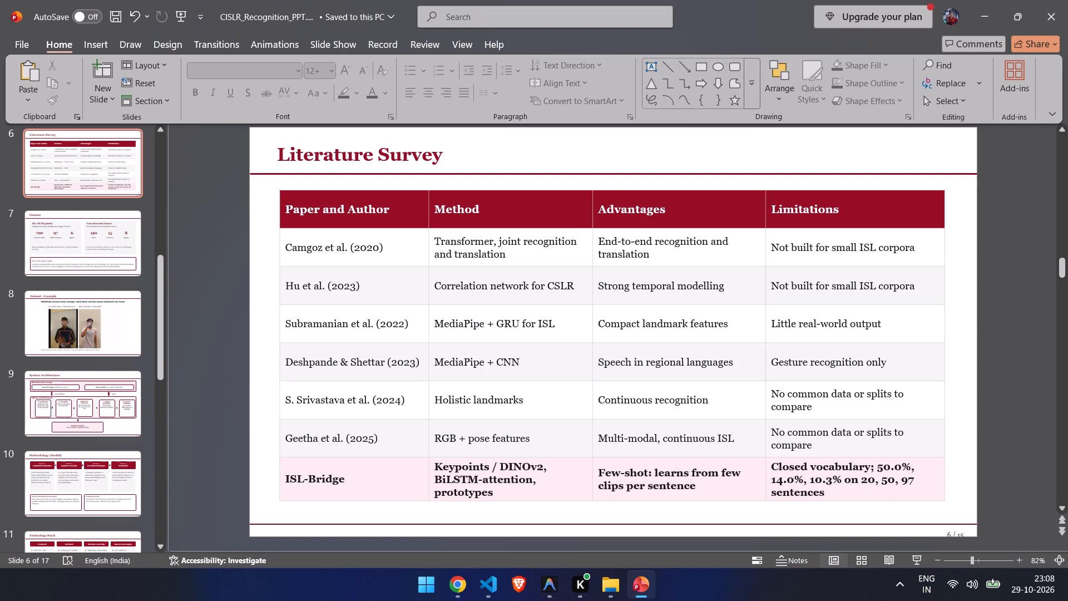
{"action": "left_click", "coordinate": [374, 243]}
{"action": "left_click", "coordinate": [423, 254]}
{"action": "left_click_drag", "start_coordinate": [384, 243], "coordinate": [398, 247]}
{"action": "left_click_drag", "start_coordinate": [411, 249], "coordinate": [869, 250]}
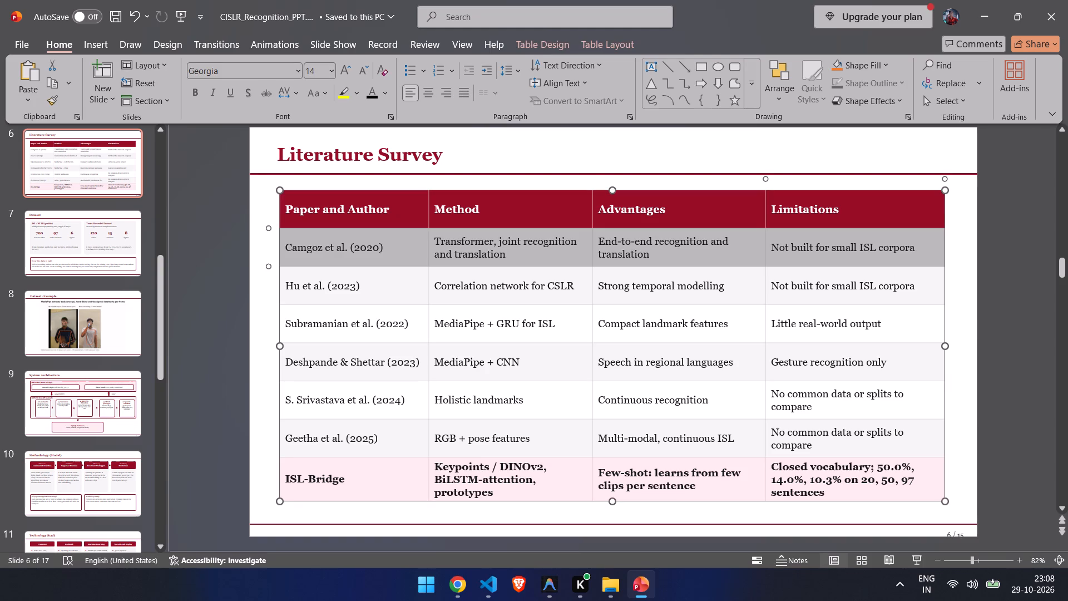
{"action": "right_click", "coordinate": [556, 240]}
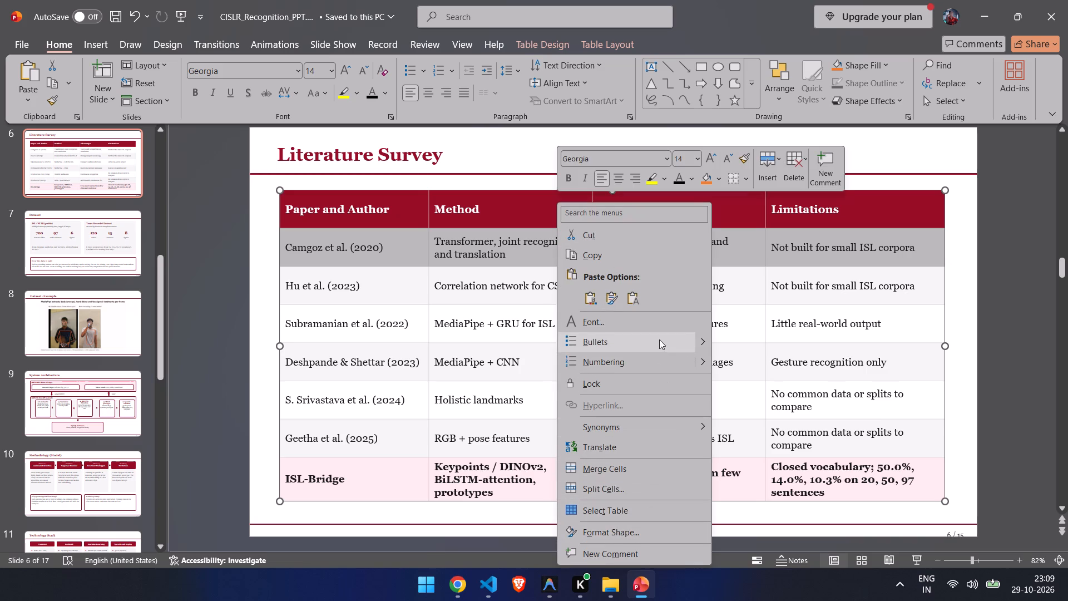
{"action": "left_click", "coordinate": [596, 231]}
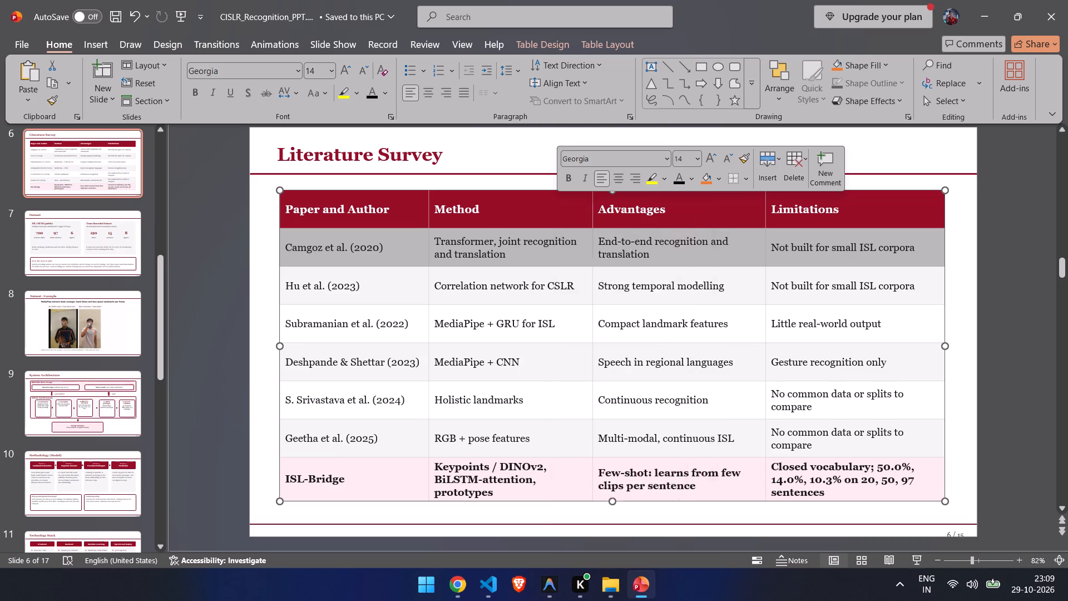
{"action": "left_click", "coordinate": [492, 496]}
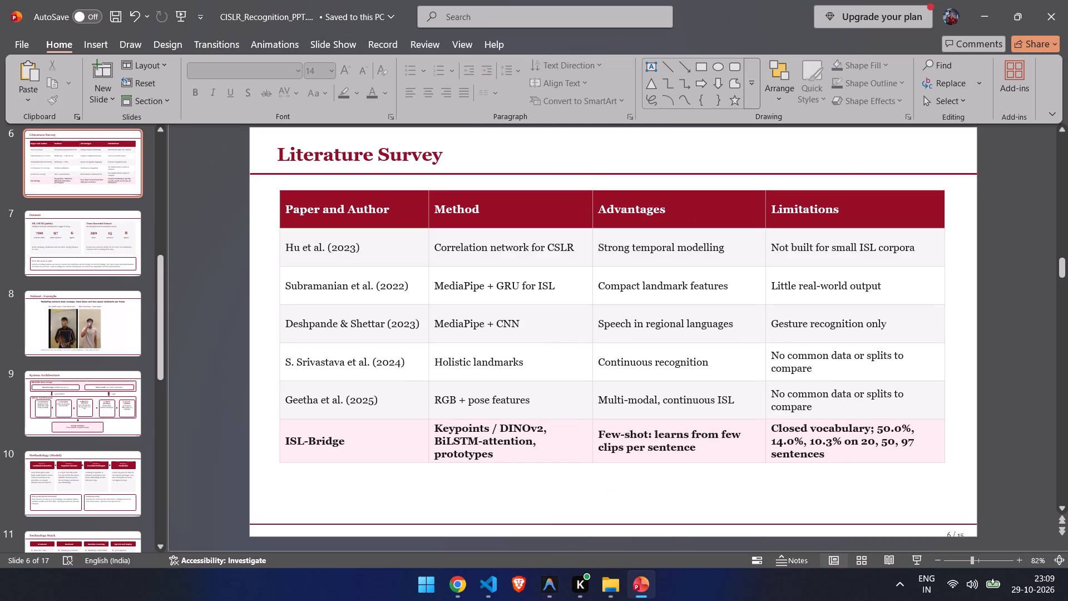
{"action": "left_click", "coordinate": [298, 251]}
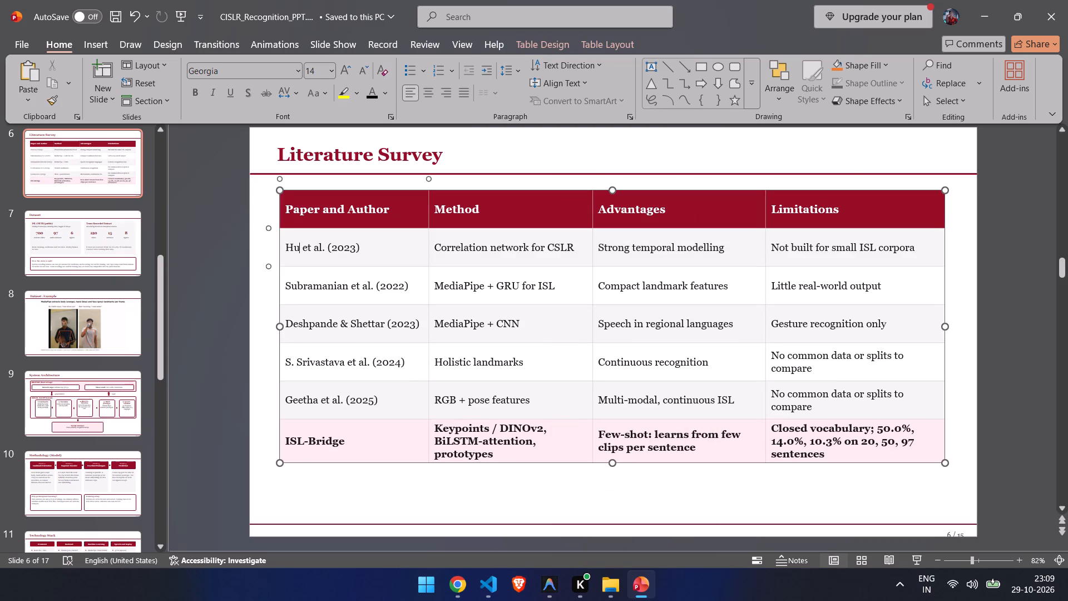
{"action": "left_click_drag", "start_coordinate": [367, 248], "coordinate": [278, 247]}
{"action": "key", "text": "ctrl+c"}
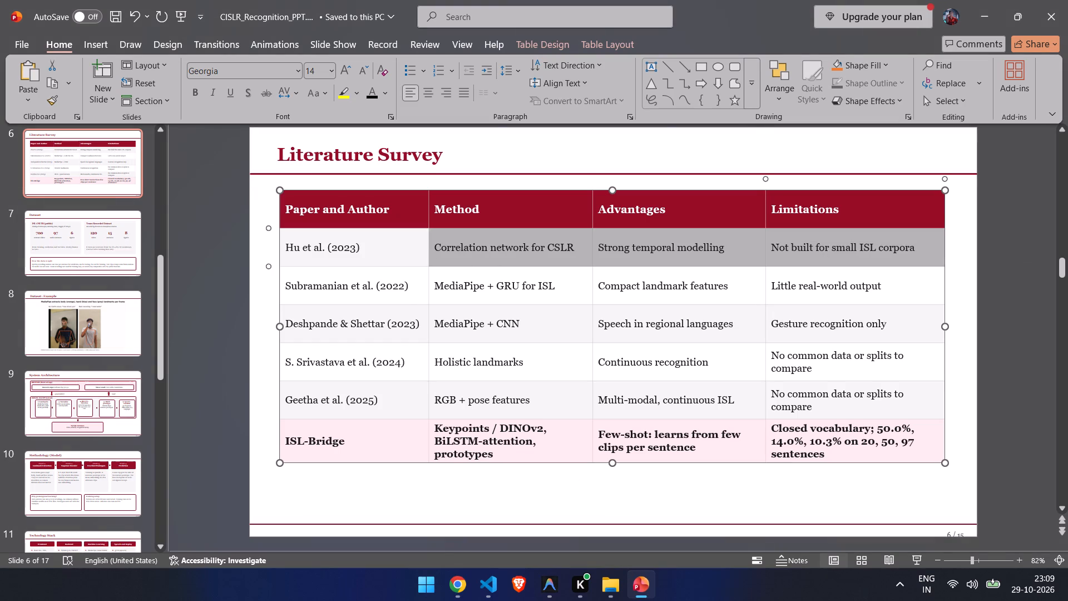
{"action": "left_click_drag", "start_coordinate": [390, 253], "coordinate": [378, 252]}
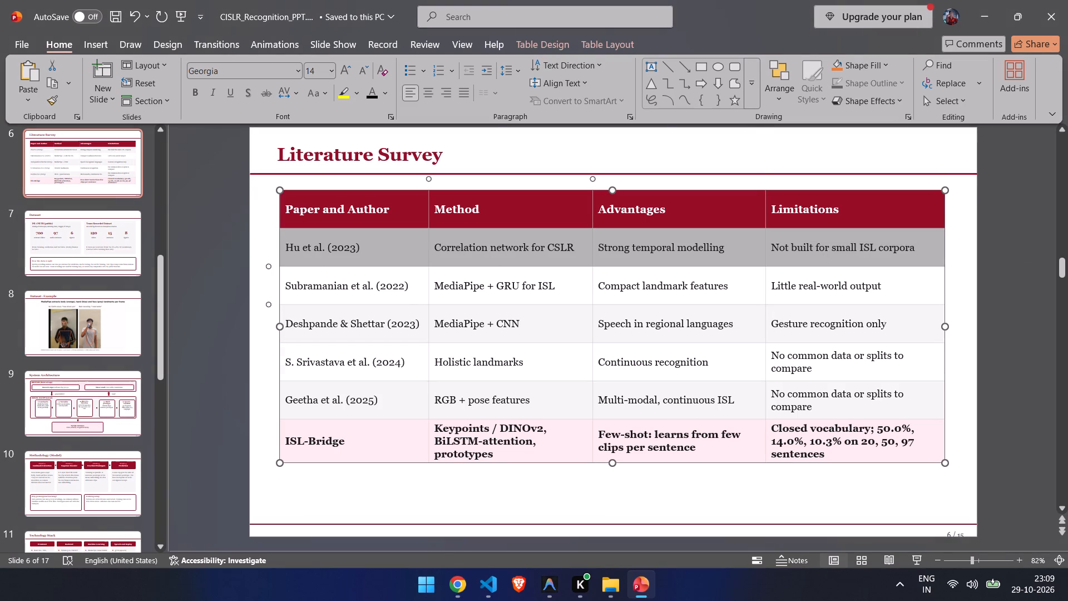
{"action": "key", "text": "BackSpace"}
{"action": "left_click", "coordinate": [429, 483]}
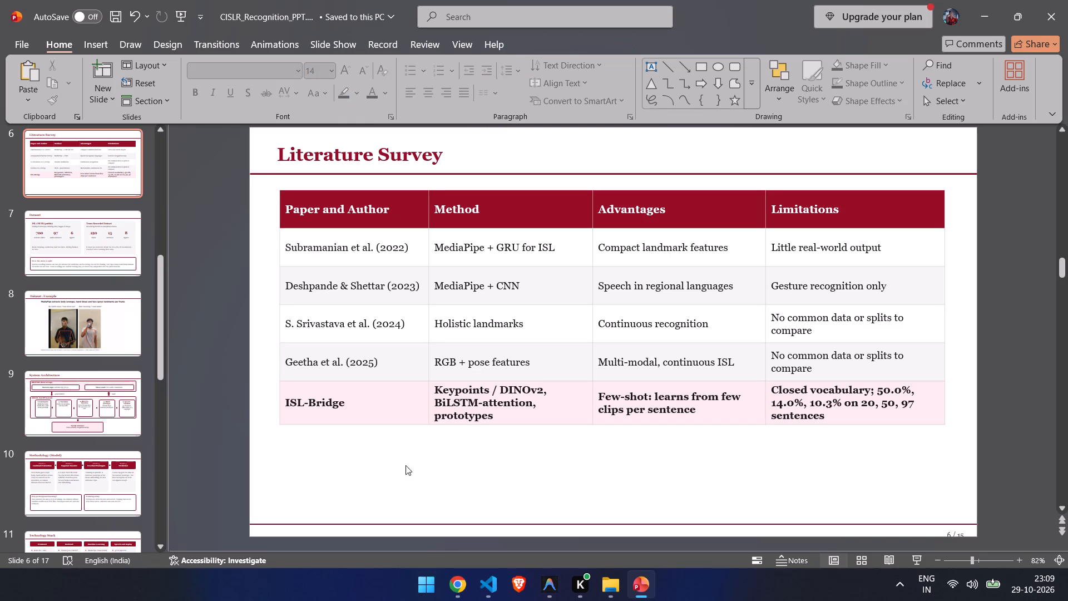
Move the shortened Literature Survey table slightly down, further below the slide title.
{"action": "left_click", "coordinate": [526, 195]}
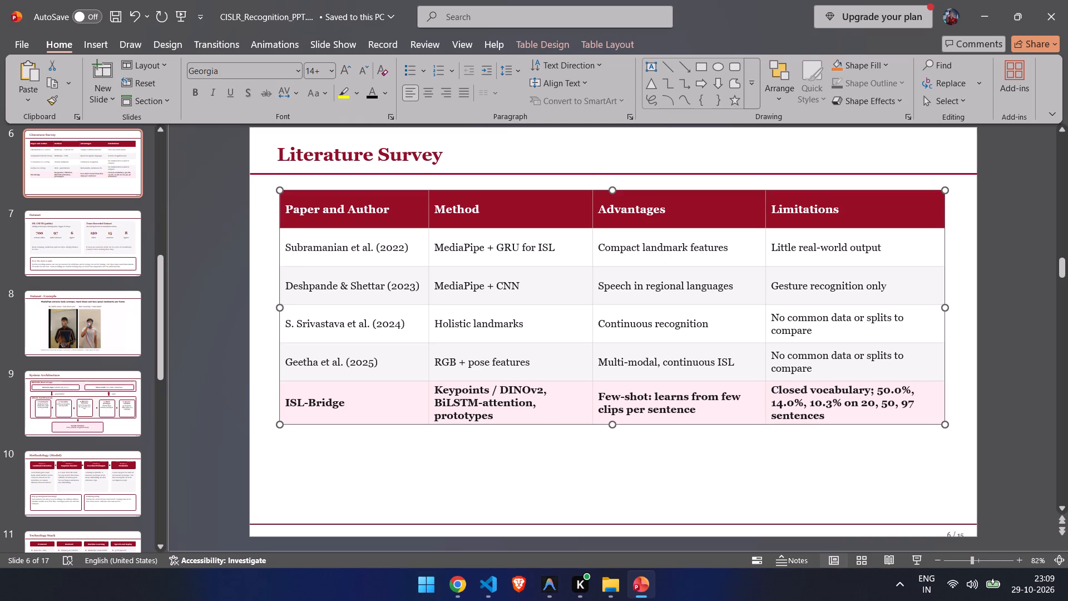
{"action": "left_click_drag", "start_coordinate": [526, 190], "coordinate": [527, 213]}
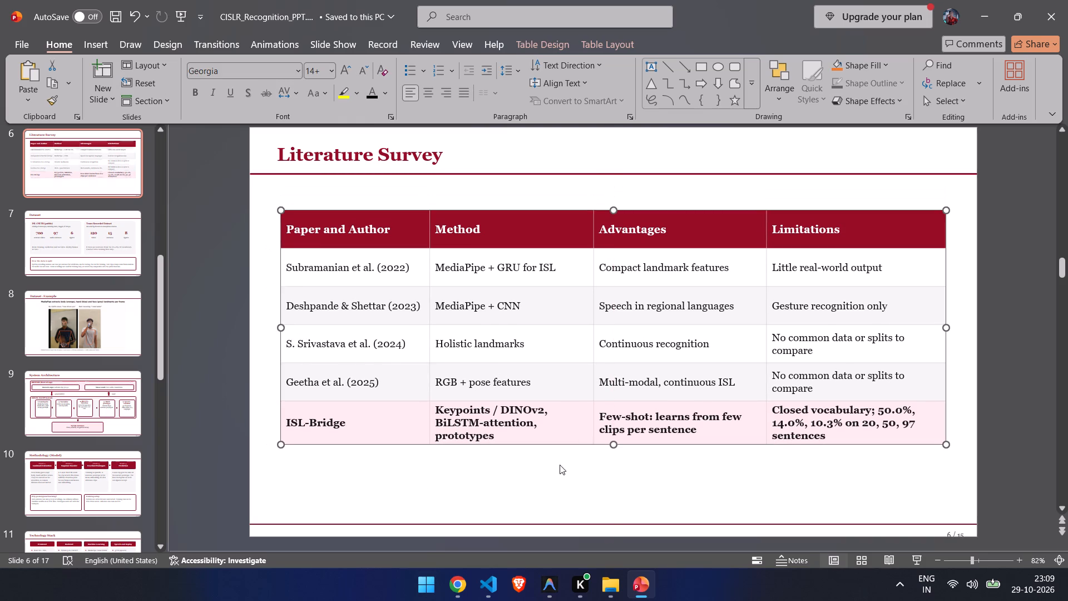
{"action": "left_click", "coordinate": [560, 474]}
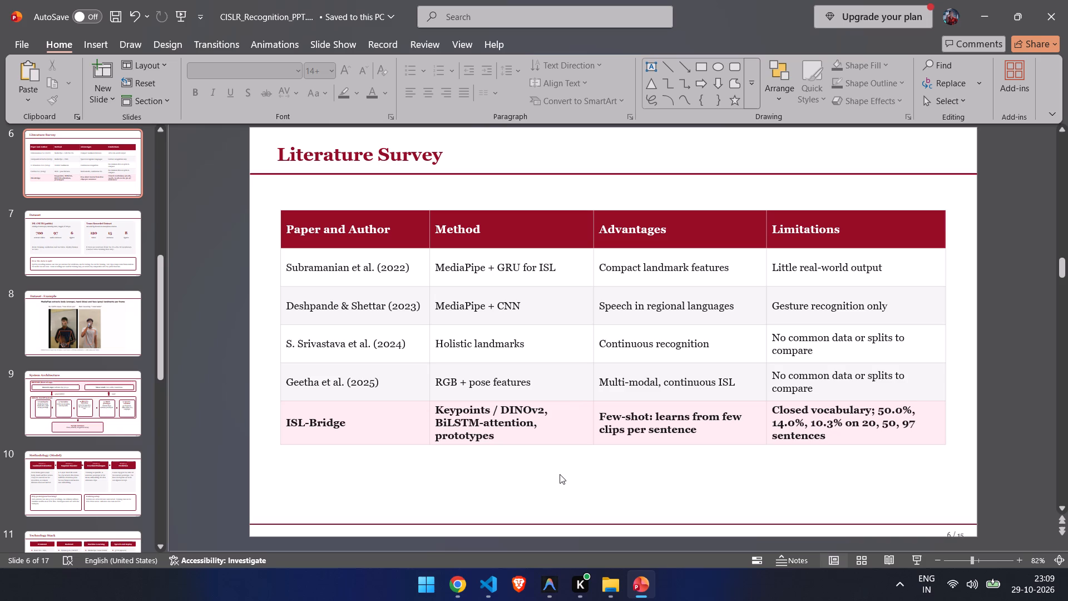
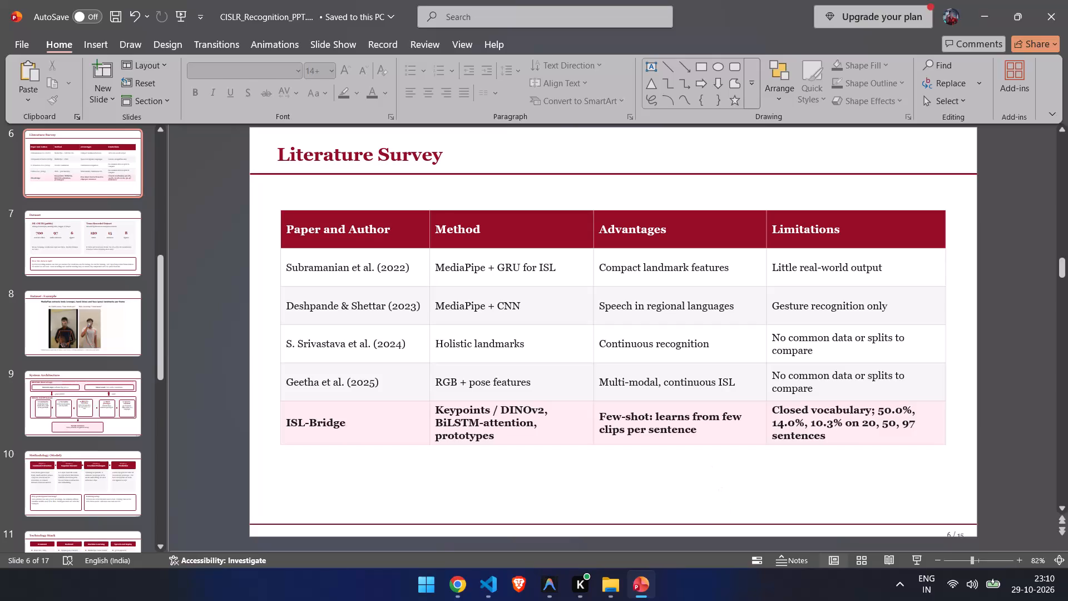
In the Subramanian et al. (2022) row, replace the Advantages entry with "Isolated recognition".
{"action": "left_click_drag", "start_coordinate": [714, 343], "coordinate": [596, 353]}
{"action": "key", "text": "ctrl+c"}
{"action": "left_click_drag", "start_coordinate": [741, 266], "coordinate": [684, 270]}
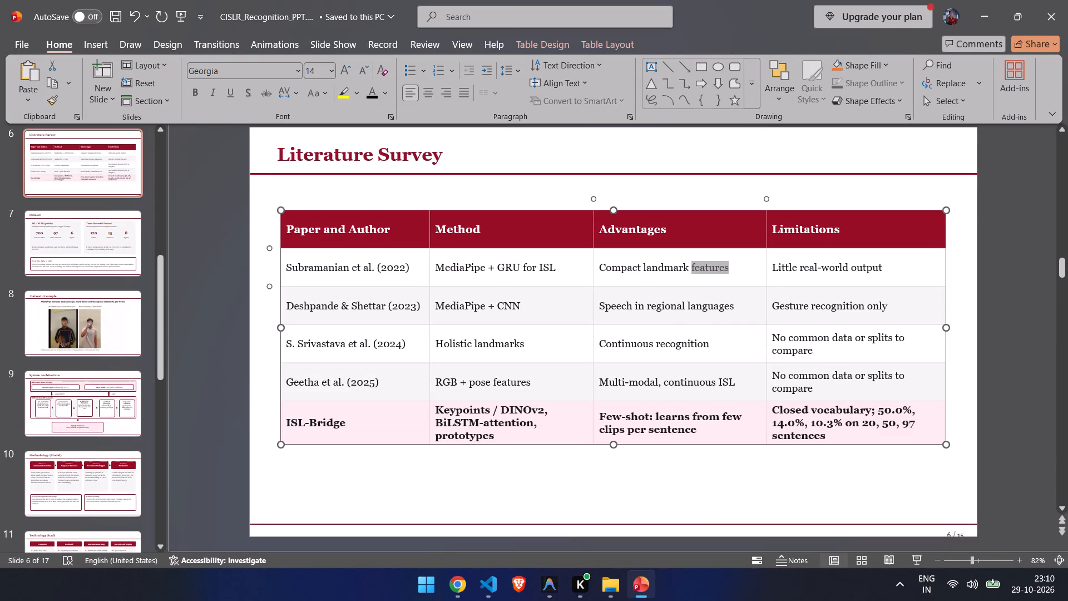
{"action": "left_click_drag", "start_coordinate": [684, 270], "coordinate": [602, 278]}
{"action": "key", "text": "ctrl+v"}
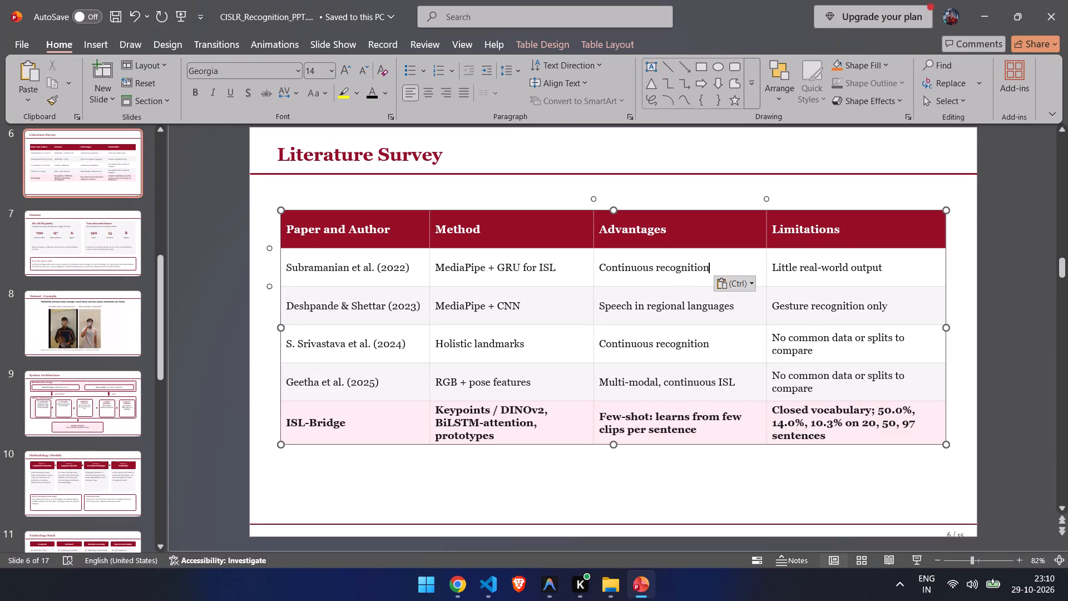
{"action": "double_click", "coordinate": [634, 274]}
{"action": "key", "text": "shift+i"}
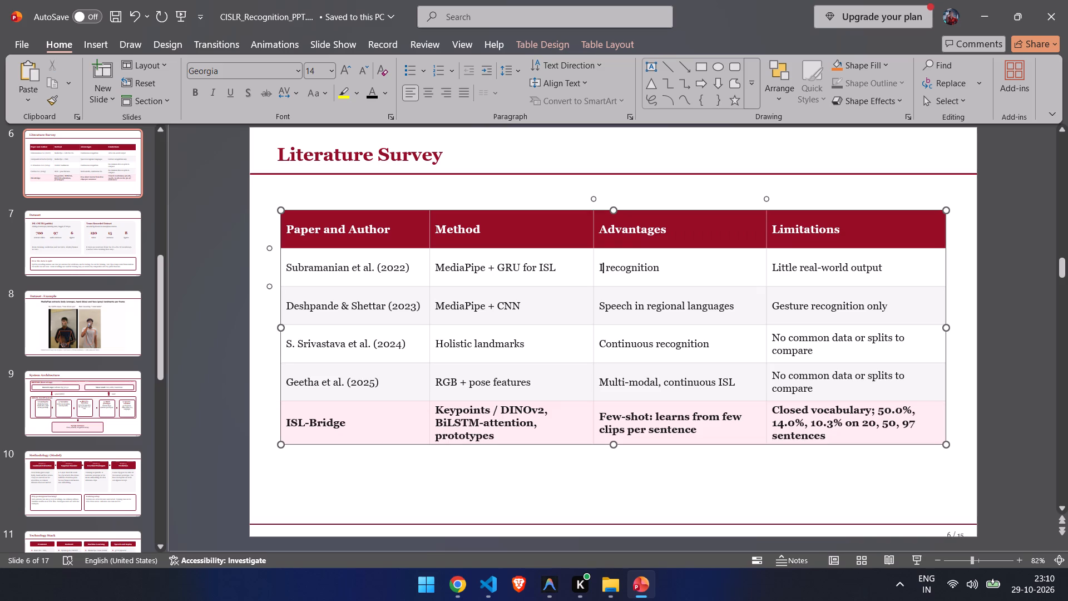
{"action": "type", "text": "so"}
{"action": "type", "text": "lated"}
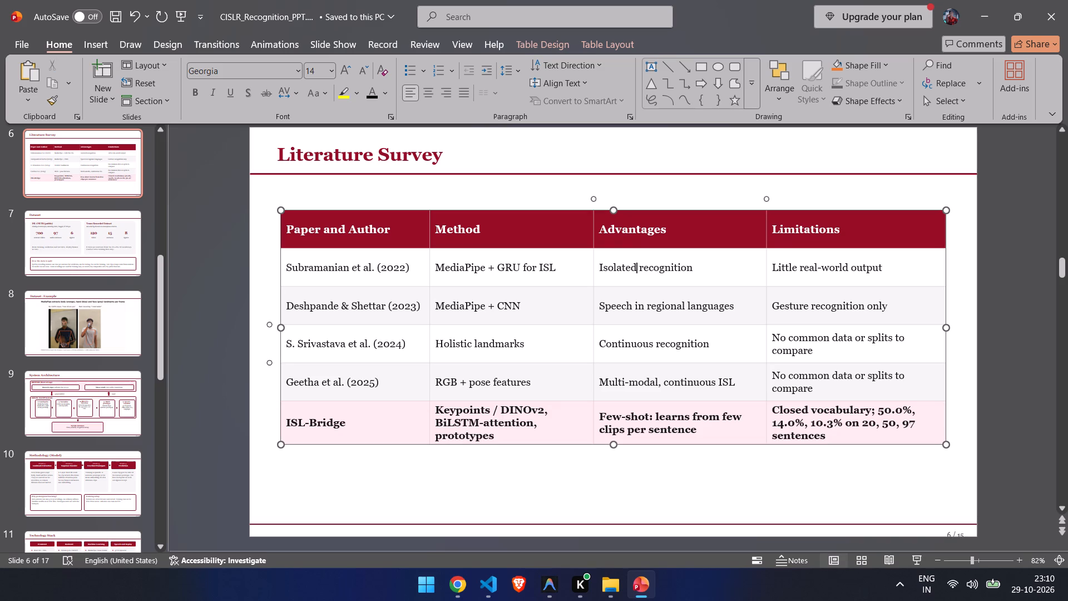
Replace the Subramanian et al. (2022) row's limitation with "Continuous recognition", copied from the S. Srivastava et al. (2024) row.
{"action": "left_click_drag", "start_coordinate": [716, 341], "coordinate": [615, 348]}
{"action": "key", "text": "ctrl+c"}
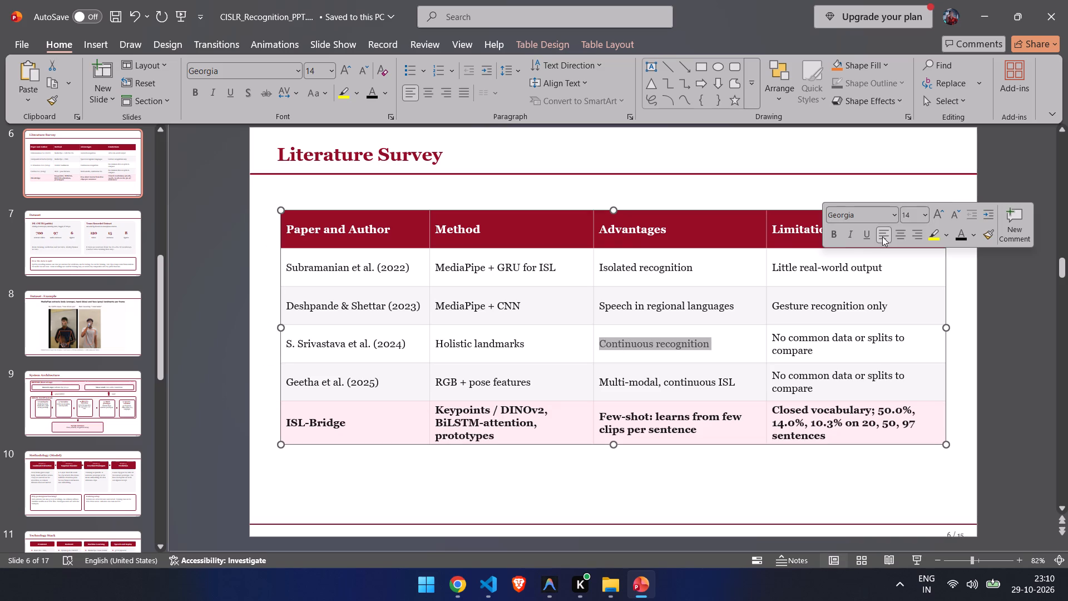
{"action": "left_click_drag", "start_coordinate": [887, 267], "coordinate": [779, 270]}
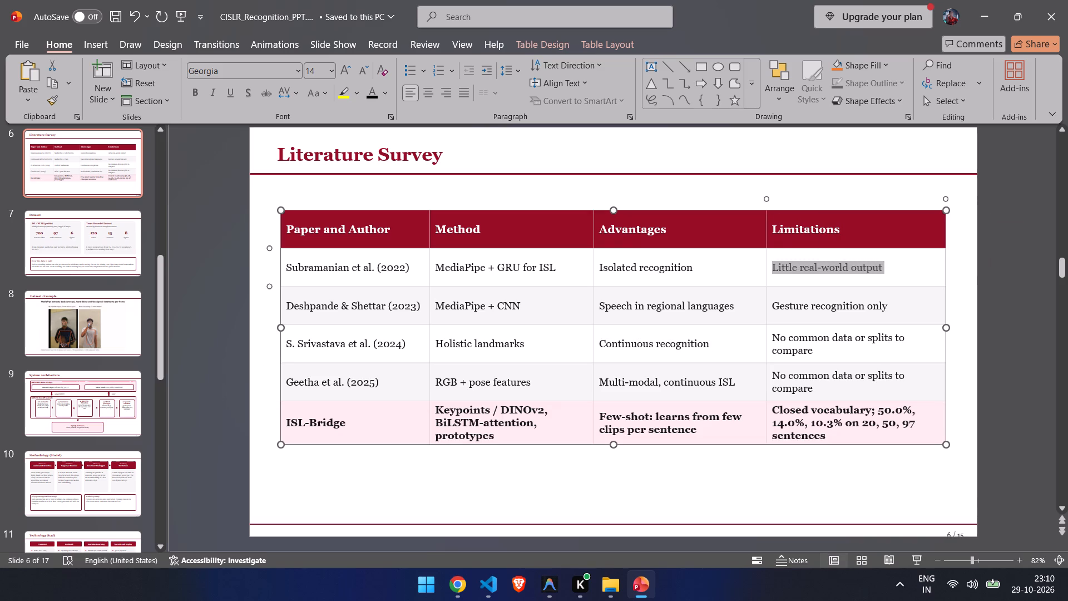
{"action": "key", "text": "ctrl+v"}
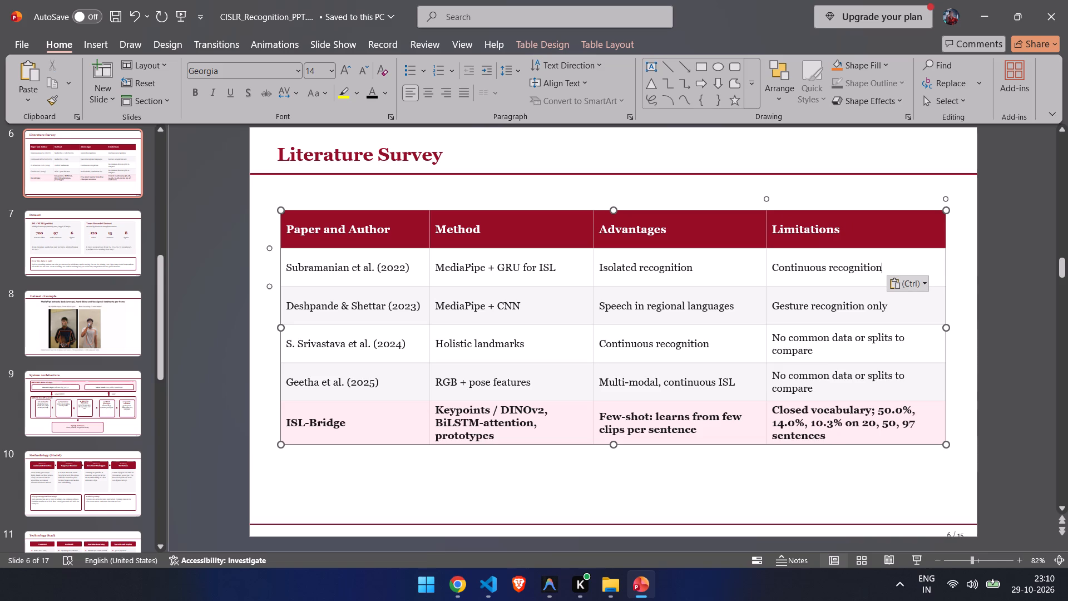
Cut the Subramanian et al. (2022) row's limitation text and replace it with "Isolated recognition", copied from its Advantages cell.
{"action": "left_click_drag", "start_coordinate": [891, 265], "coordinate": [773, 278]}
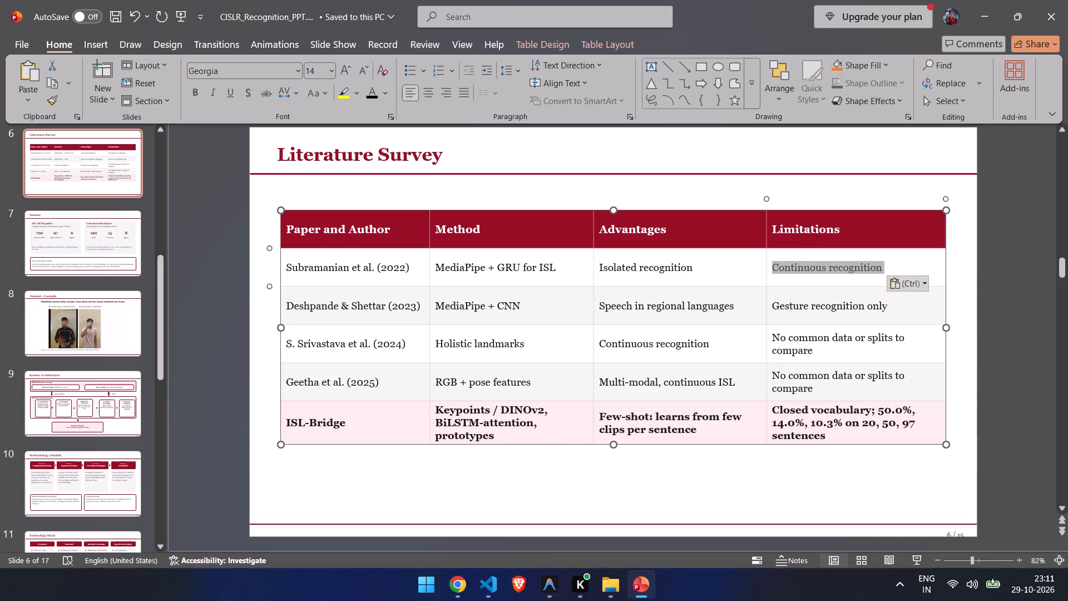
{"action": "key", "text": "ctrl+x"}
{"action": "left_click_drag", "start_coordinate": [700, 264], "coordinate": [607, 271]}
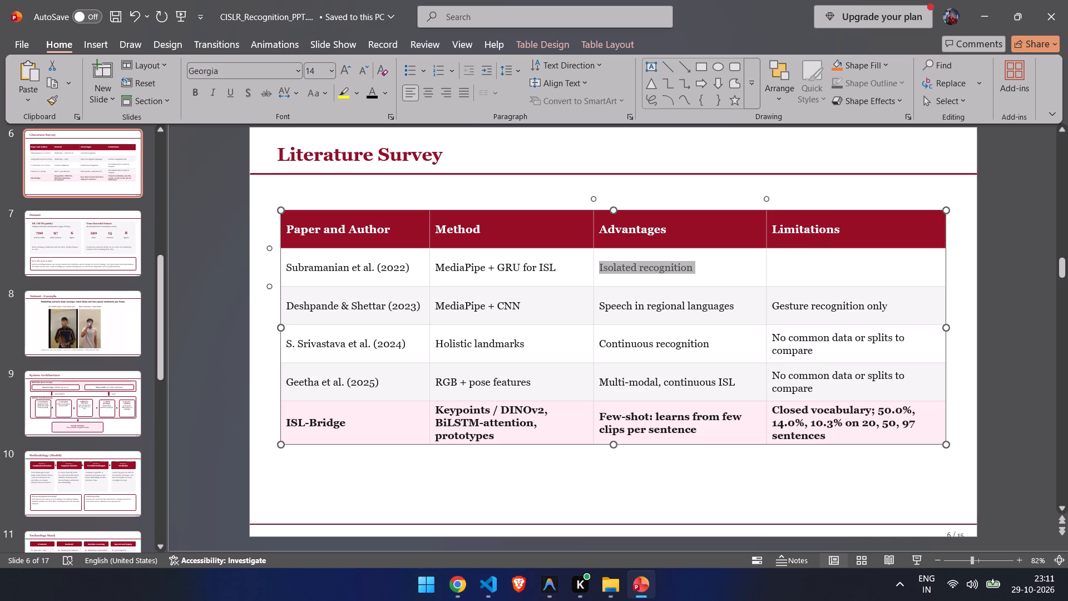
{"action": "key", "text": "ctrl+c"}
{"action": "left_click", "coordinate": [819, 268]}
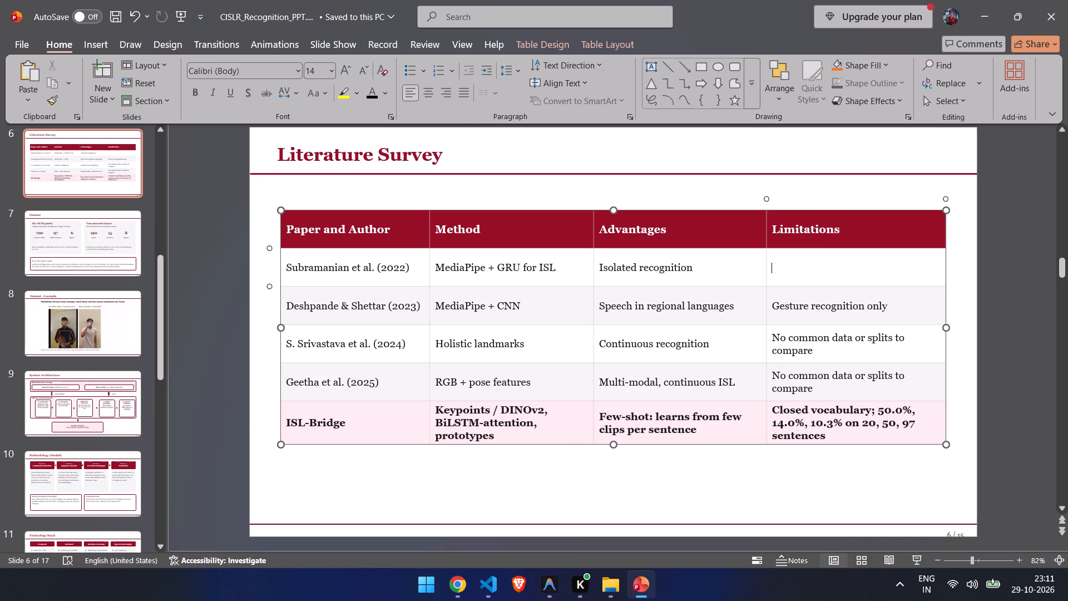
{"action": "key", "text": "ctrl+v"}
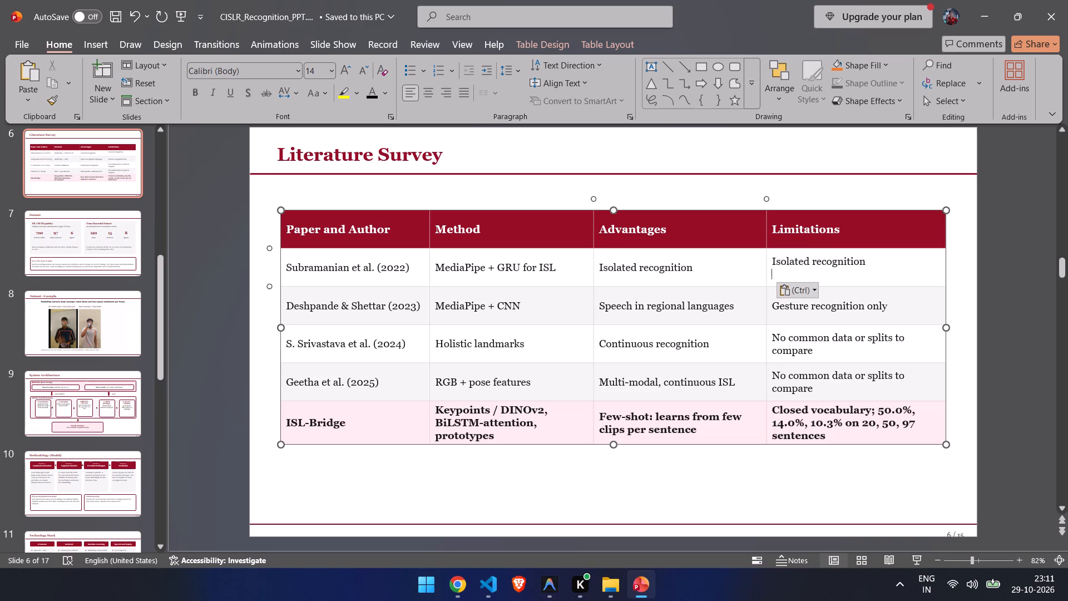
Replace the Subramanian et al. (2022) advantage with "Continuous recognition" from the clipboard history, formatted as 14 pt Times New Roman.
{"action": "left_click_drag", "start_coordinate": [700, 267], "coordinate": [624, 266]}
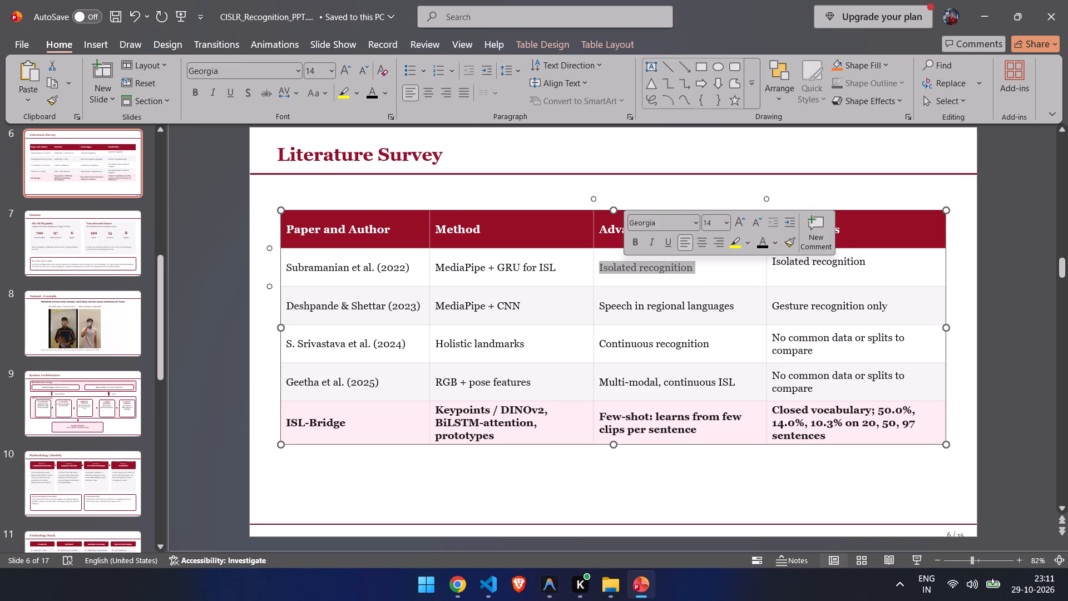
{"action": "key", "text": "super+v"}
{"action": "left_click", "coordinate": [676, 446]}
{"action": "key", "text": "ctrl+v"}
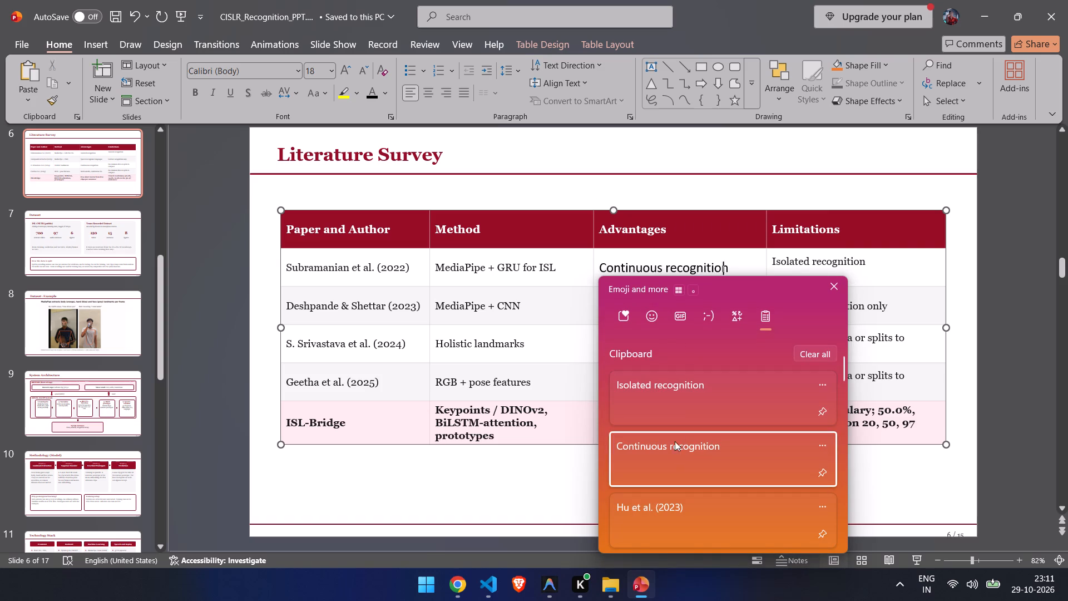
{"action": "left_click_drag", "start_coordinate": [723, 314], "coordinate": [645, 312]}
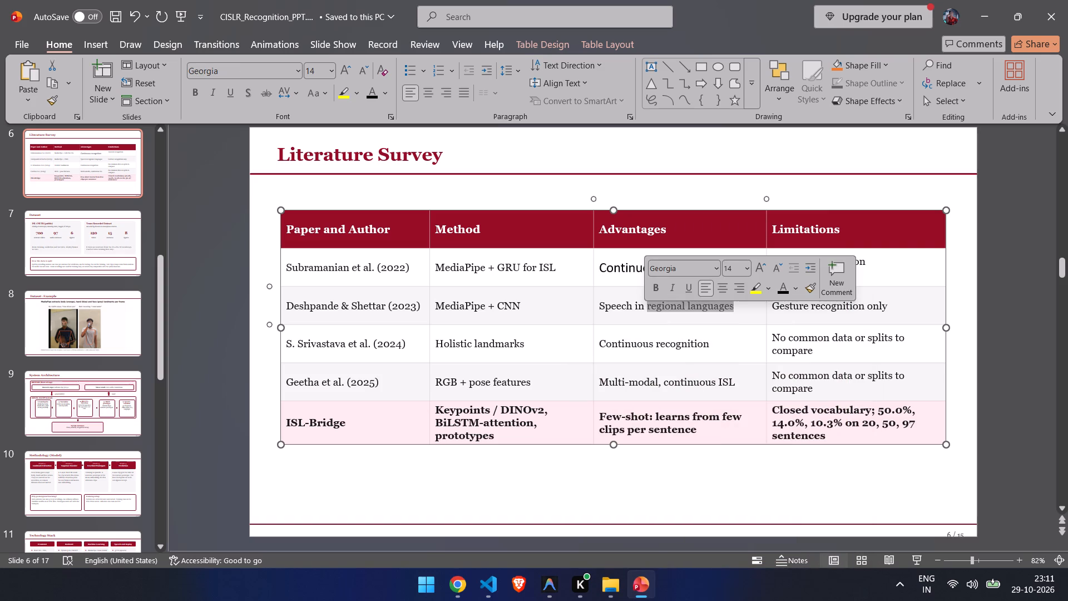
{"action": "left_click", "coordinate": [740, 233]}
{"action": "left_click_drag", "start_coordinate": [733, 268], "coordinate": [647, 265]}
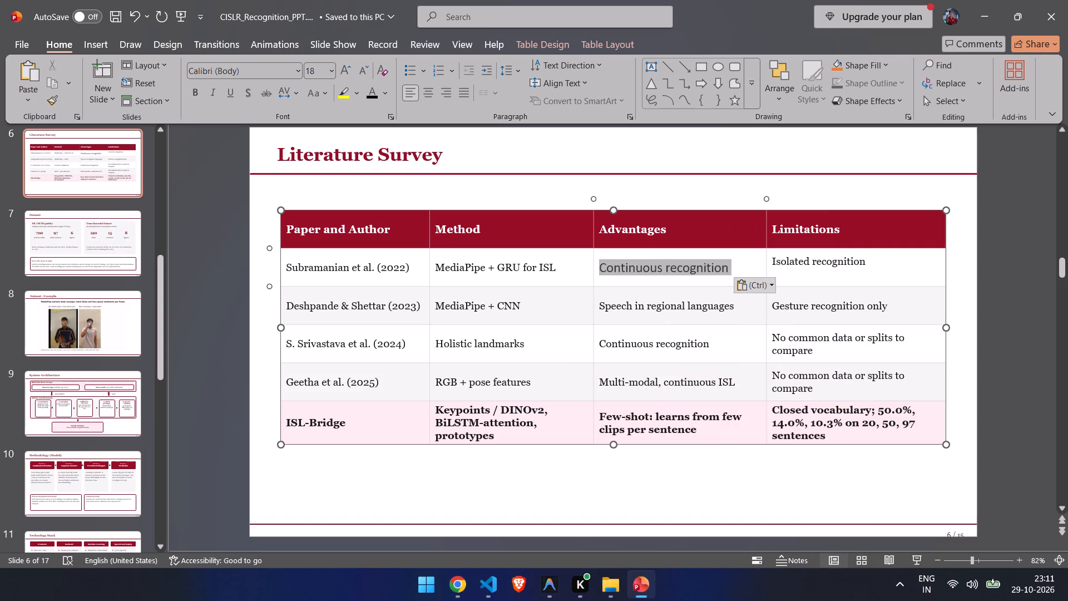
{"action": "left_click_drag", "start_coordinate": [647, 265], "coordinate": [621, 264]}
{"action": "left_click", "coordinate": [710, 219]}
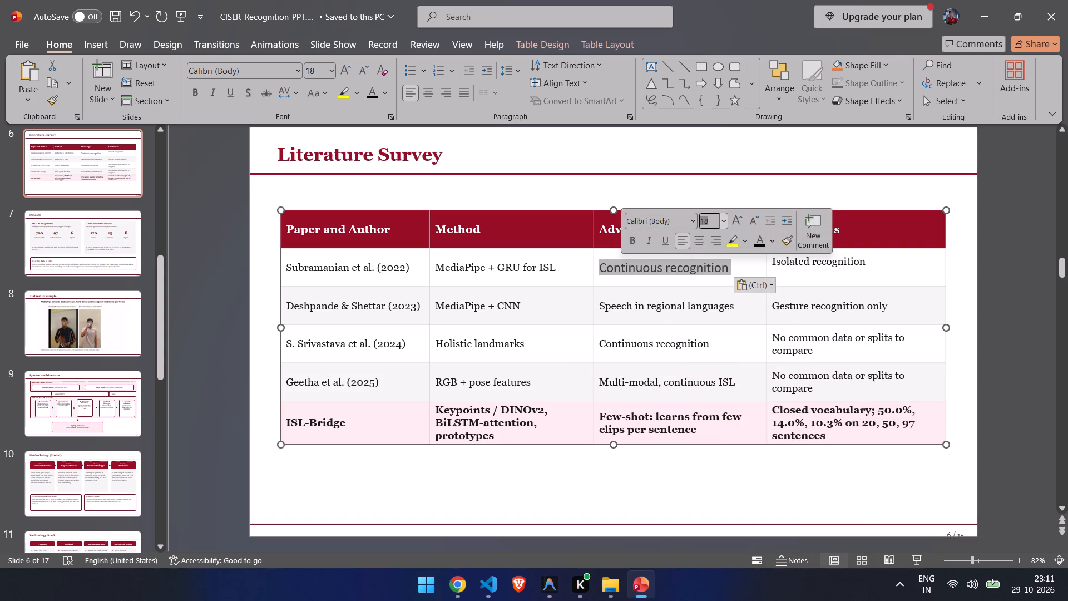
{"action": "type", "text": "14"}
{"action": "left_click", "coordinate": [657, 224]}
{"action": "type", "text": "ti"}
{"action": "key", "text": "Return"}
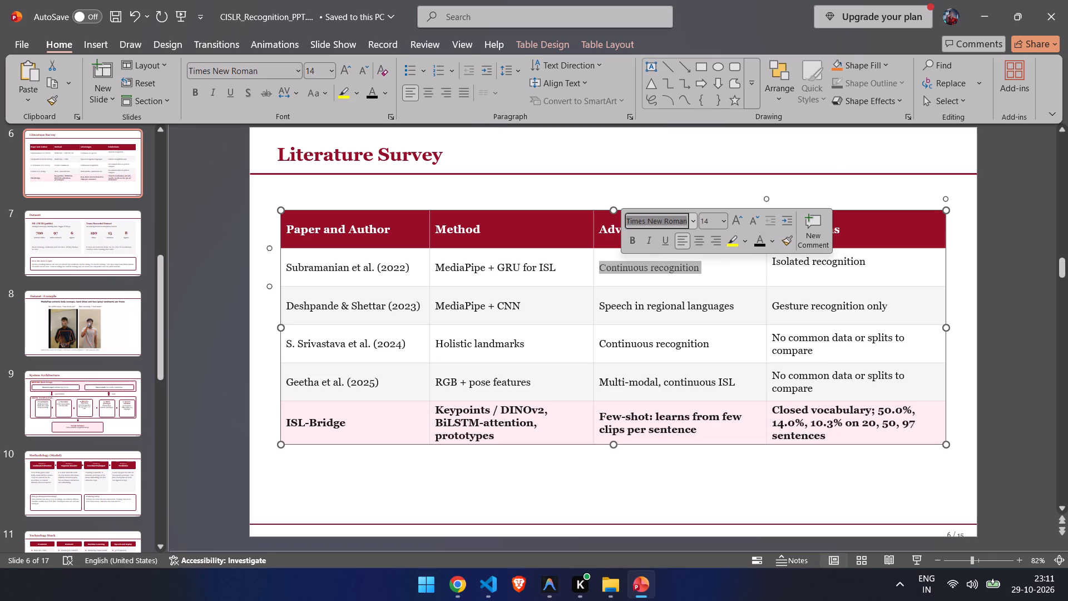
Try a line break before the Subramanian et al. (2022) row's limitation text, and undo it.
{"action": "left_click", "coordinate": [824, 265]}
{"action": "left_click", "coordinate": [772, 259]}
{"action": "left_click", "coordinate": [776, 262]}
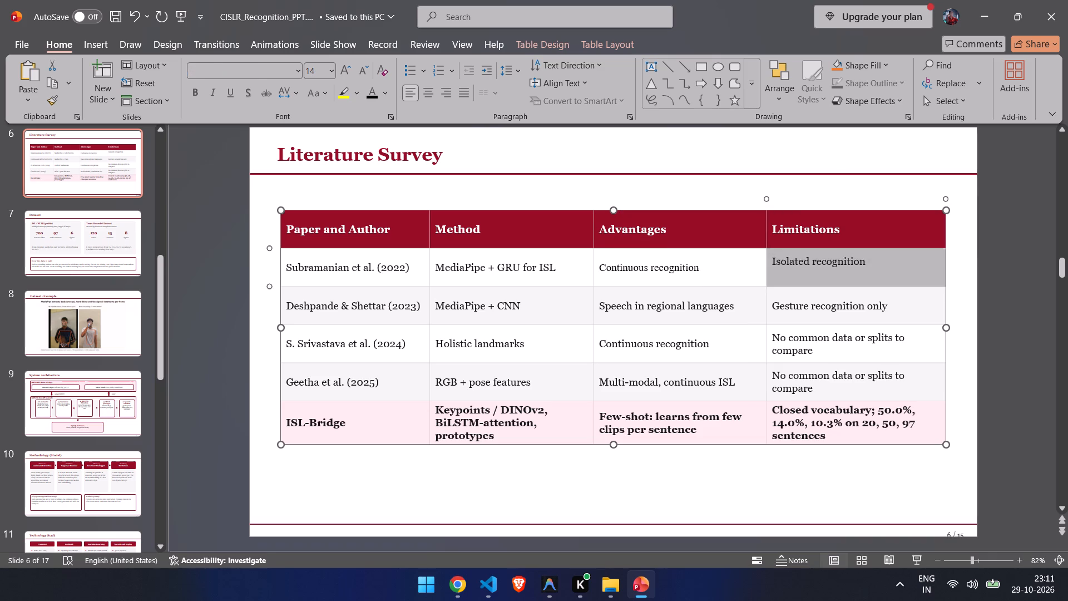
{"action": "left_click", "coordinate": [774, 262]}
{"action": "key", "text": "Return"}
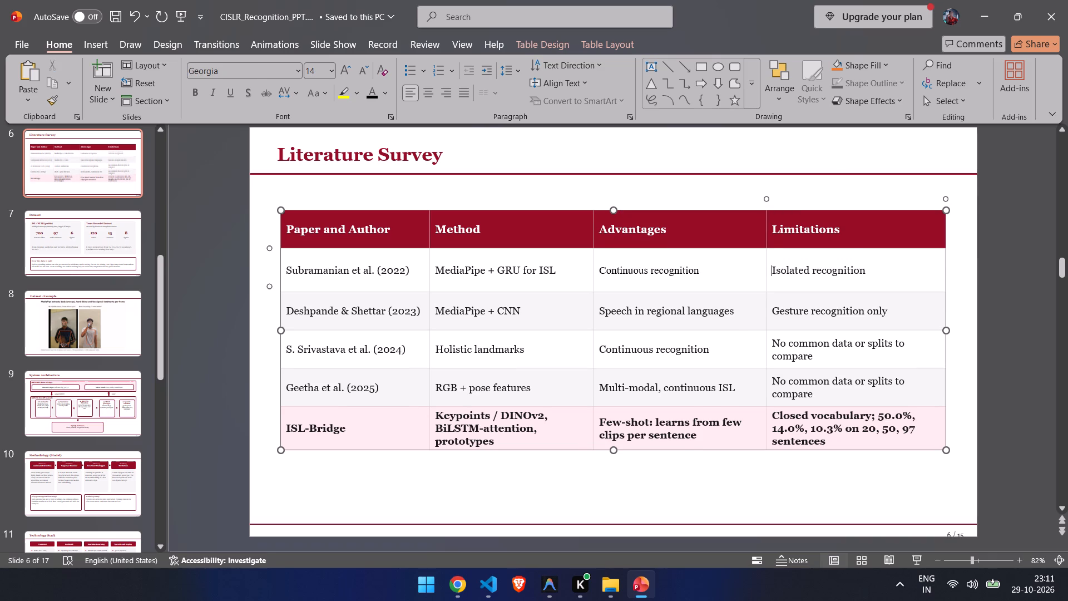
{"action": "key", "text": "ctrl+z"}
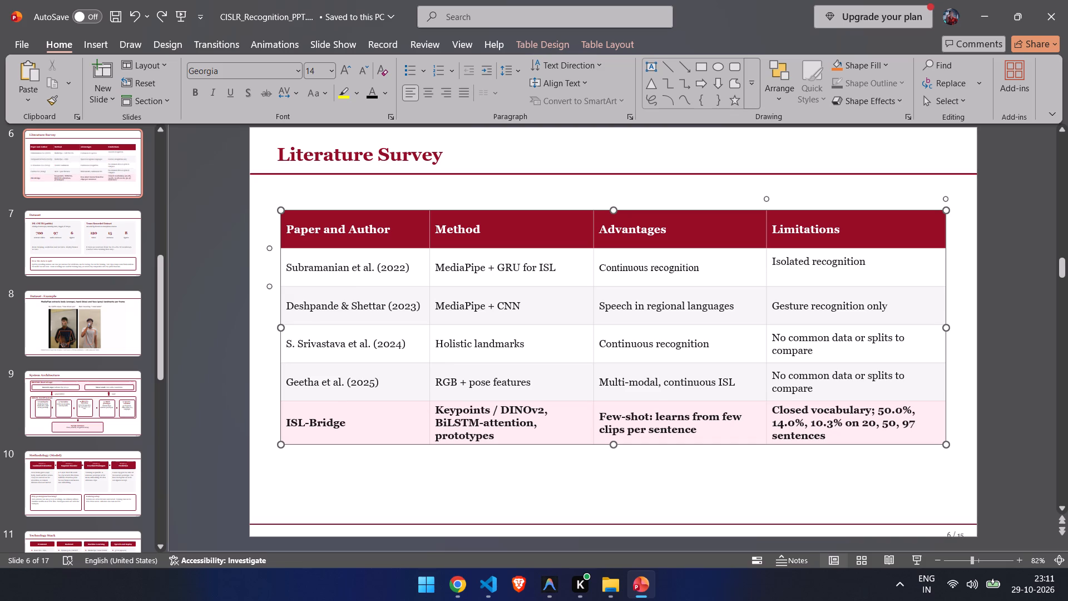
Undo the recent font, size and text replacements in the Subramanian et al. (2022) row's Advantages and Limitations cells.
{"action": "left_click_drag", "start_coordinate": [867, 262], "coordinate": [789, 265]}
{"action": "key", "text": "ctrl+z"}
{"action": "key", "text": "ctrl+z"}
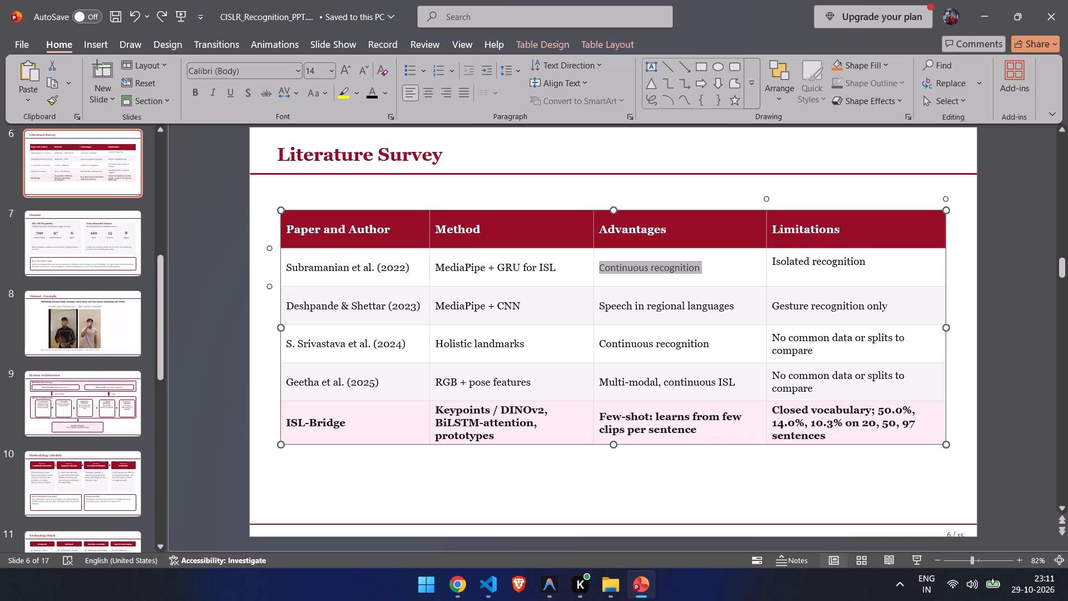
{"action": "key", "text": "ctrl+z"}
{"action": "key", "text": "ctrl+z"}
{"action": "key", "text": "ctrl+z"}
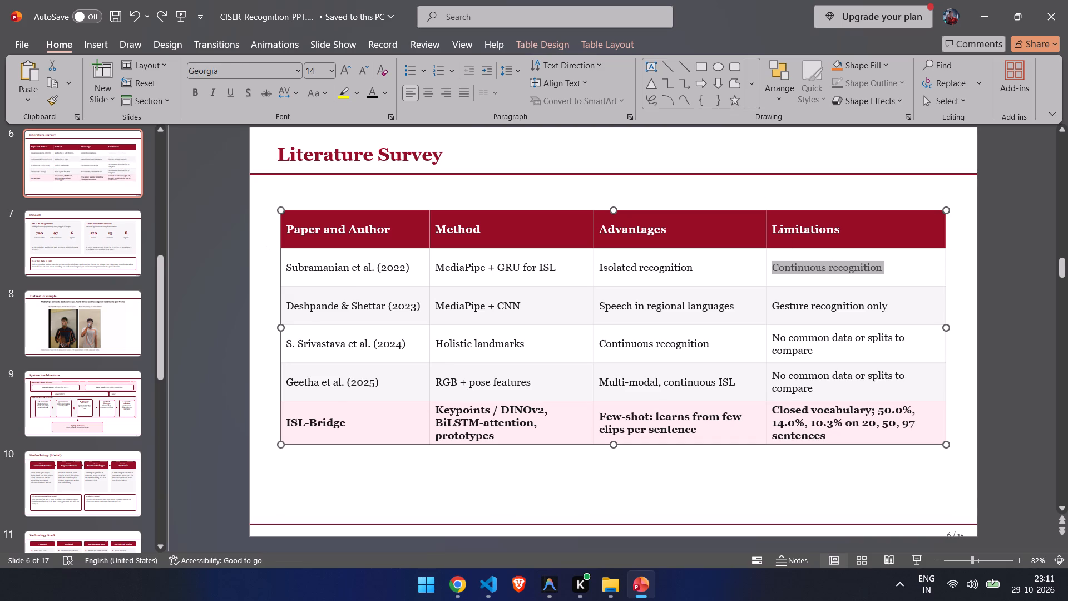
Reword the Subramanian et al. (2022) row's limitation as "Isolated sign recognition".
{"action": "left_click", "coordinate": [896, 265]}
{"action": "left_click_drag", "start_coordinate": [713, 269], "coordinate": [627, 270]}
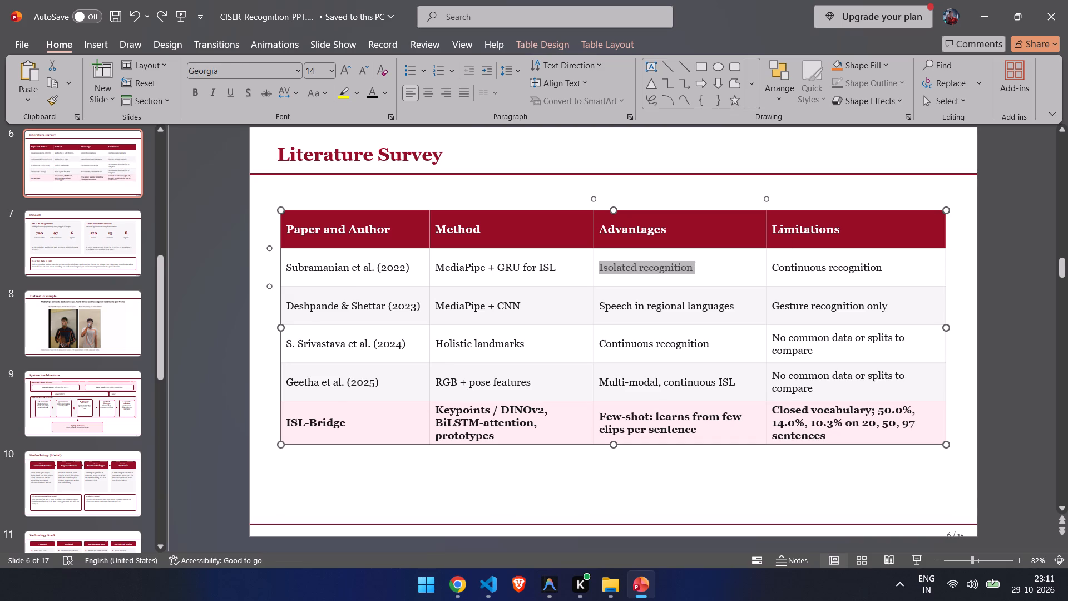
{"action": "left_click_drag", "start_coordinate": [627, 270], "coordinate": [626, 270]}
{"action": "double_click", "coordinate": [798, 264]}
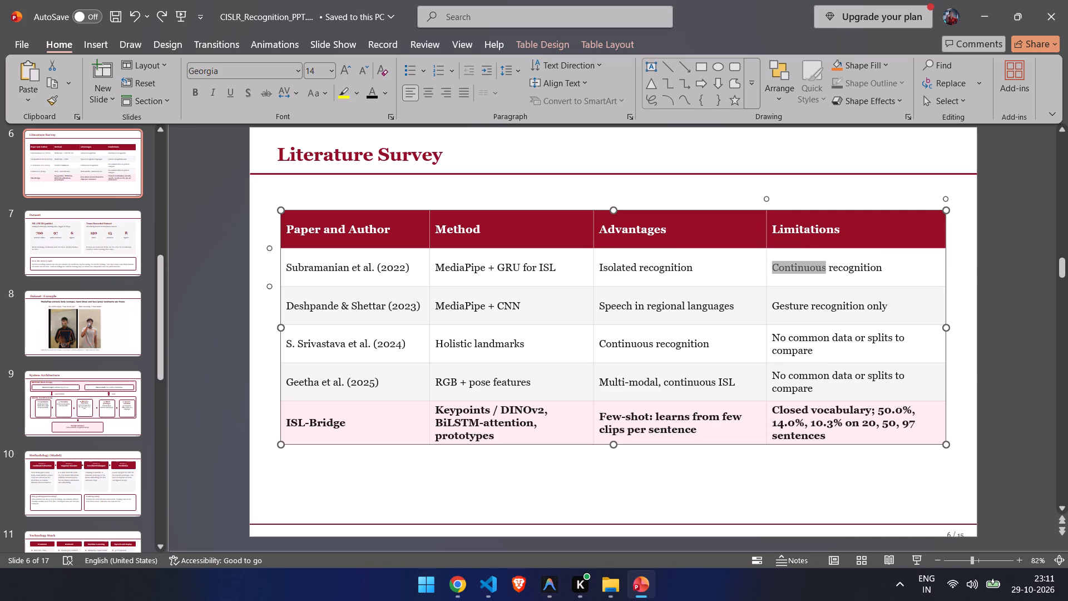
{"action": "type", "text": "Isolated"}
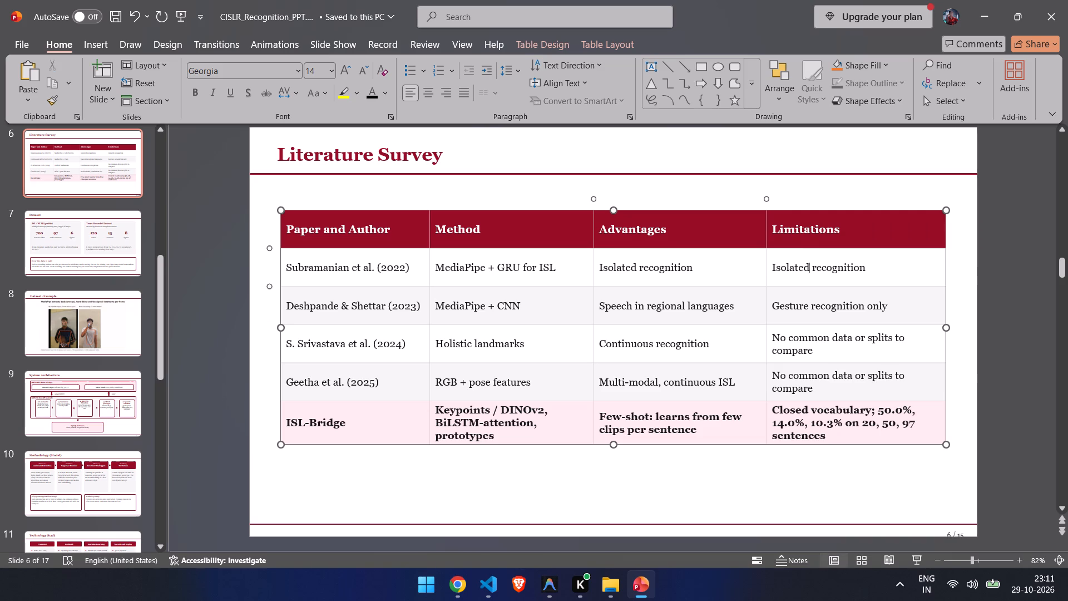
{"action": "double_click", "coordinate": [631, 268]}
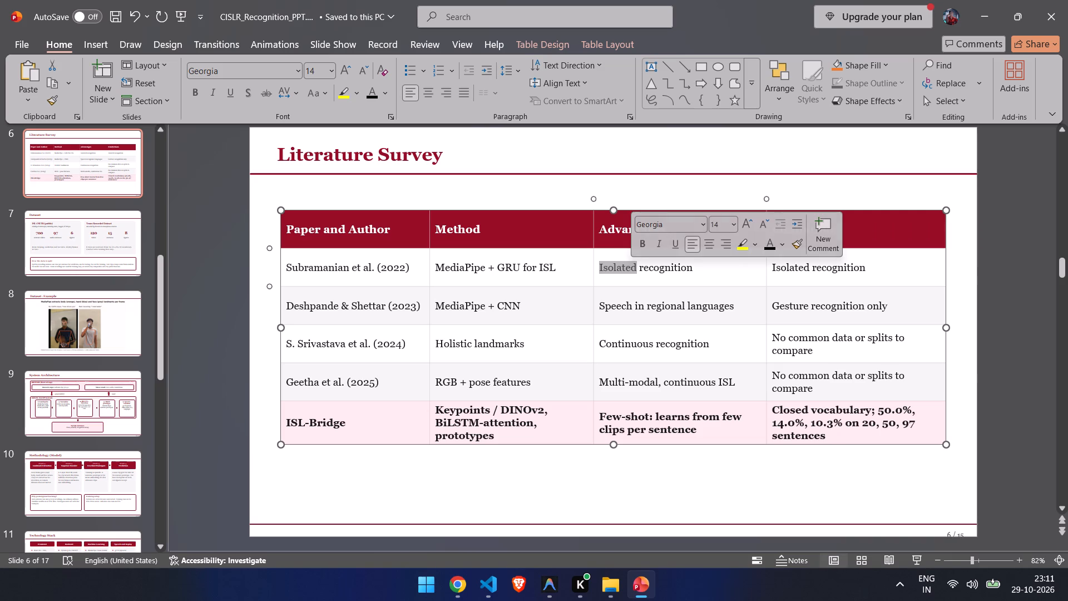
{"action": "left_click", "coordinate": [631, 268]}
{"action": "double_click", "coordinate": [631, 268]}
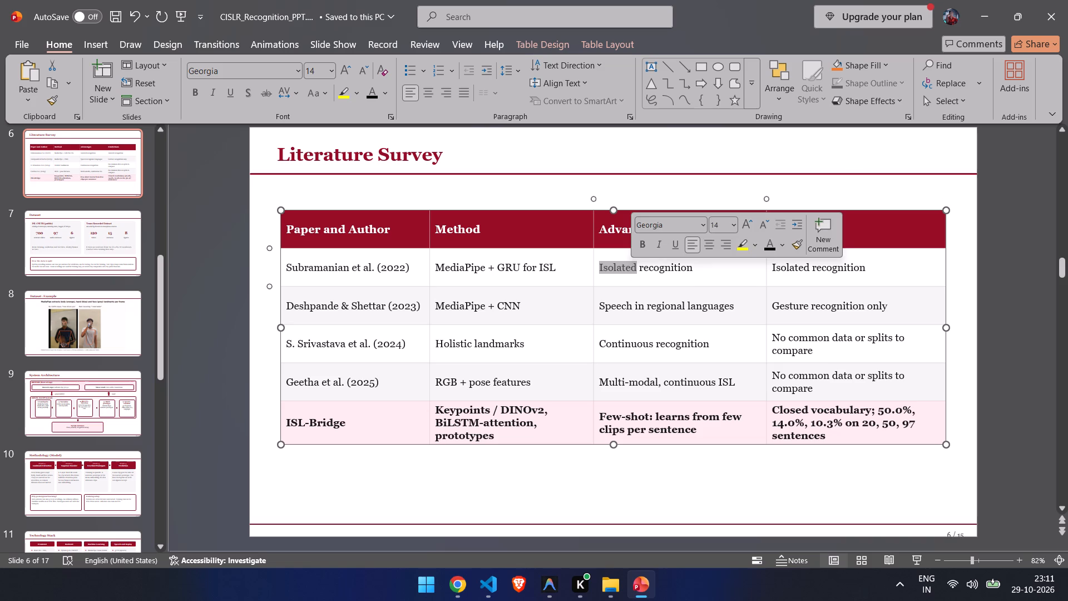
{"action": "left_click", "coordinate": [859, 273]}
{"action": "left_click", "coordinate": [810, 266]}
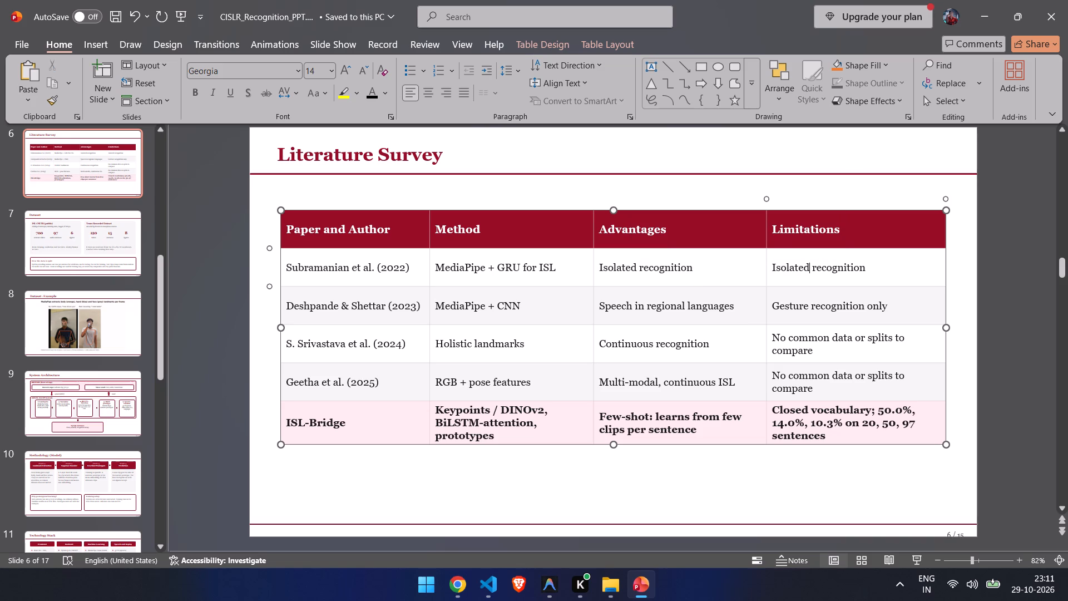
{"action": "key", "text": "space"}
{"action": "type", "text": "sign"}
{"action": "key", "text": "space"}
Replace the Subramanian et al. (2022) advantage with "Continuous recognition", copied from the S. Srivastava et al. (2024) row.
{"action": "left_click_drag", "start_coordinate": [720, 347], "coordinate": [632, 345]}
{"action": "key", "text": "ctrl+c"}
{"action": "left_click_drag", "start_coordinate": [696, 268], "coordinate": [612, 271]}
{"action": "key", "text": "ctrl+v"}
{"action": "left_click", "coordinate": [739, 504]}
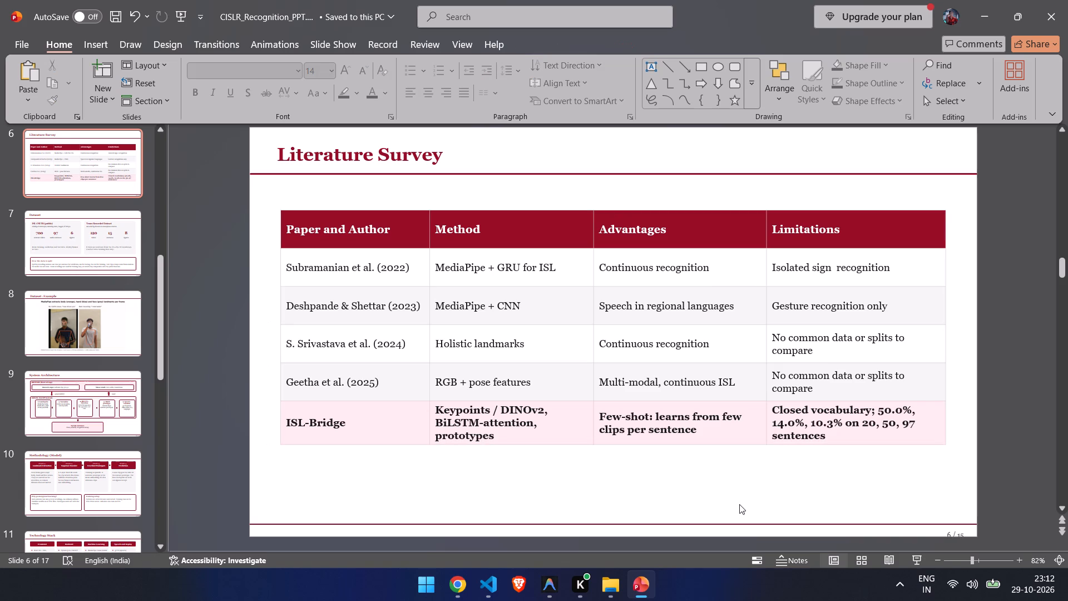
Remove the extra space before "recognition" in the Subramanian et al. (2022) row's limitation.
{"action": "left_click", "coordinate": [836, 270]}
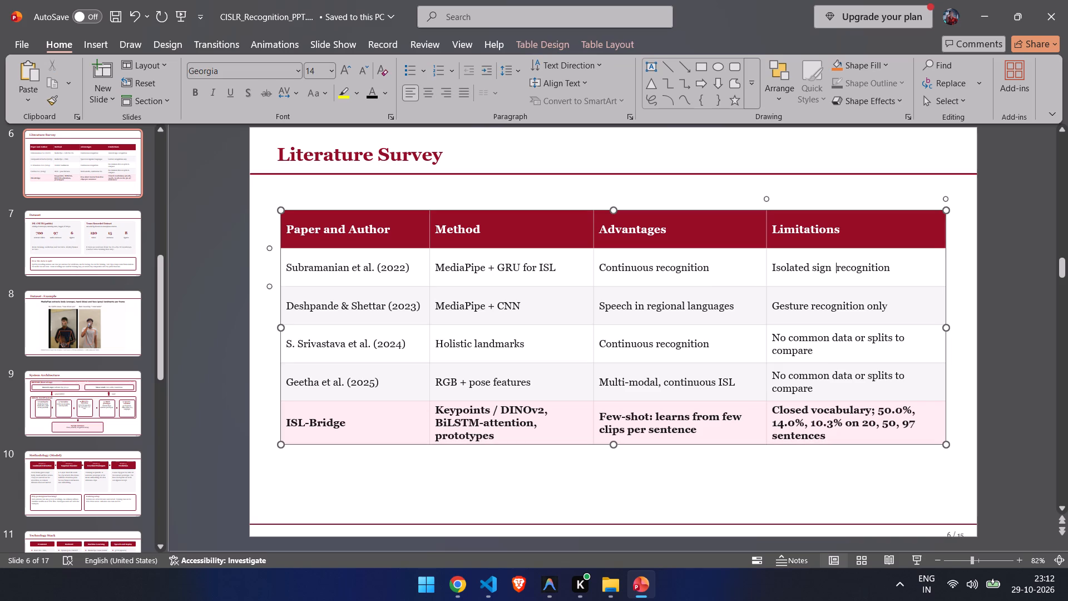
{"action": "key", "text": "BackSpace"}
Replace the Subramanian et al. (2022) row's limitation with "Fails with multiple signers".
{"action": "left_click_drag", "start_coordinate": [902, 268], "coordinate": [777, 277]}
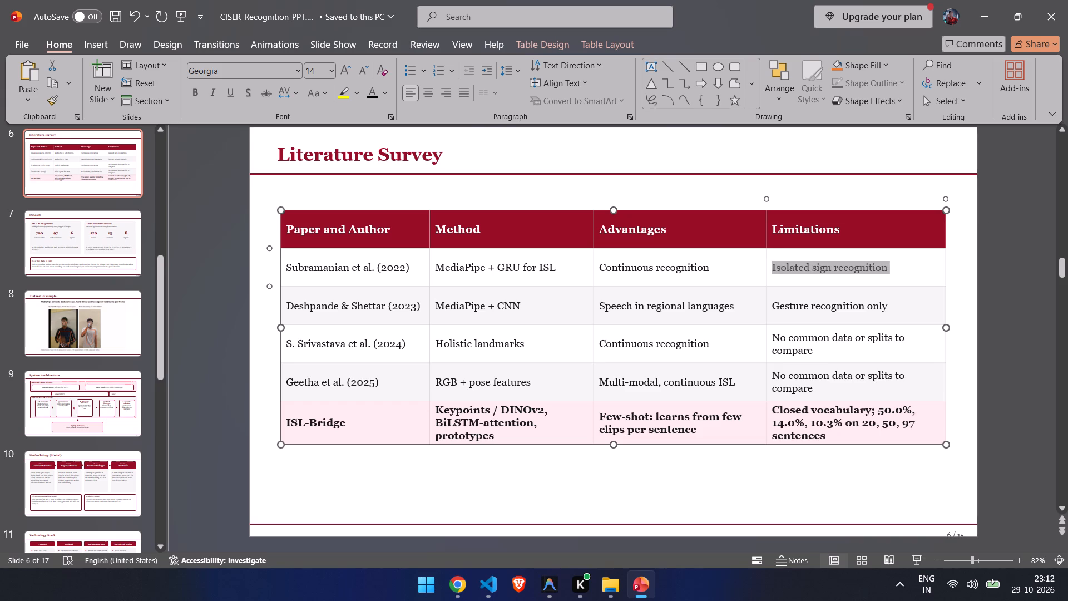
{"action": "type", "text": "FAils"}
{"action": "key", "text": "space"}
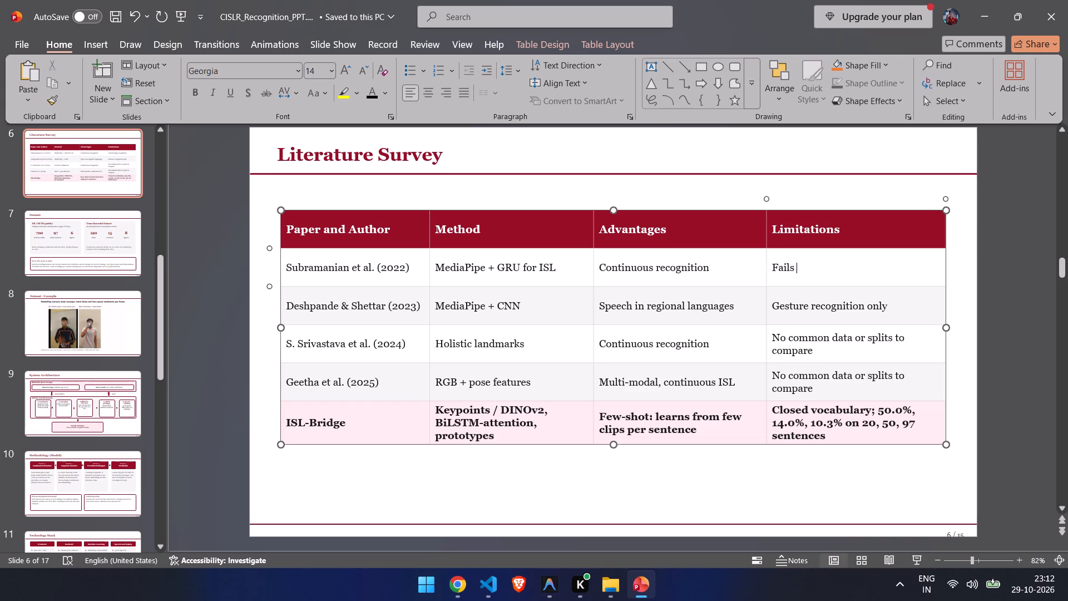
{"action": "type", "text": "with mut"}
{"action": "key", "text": "BackSpace"}
{"action": "type", "text": "ltiple signers"}
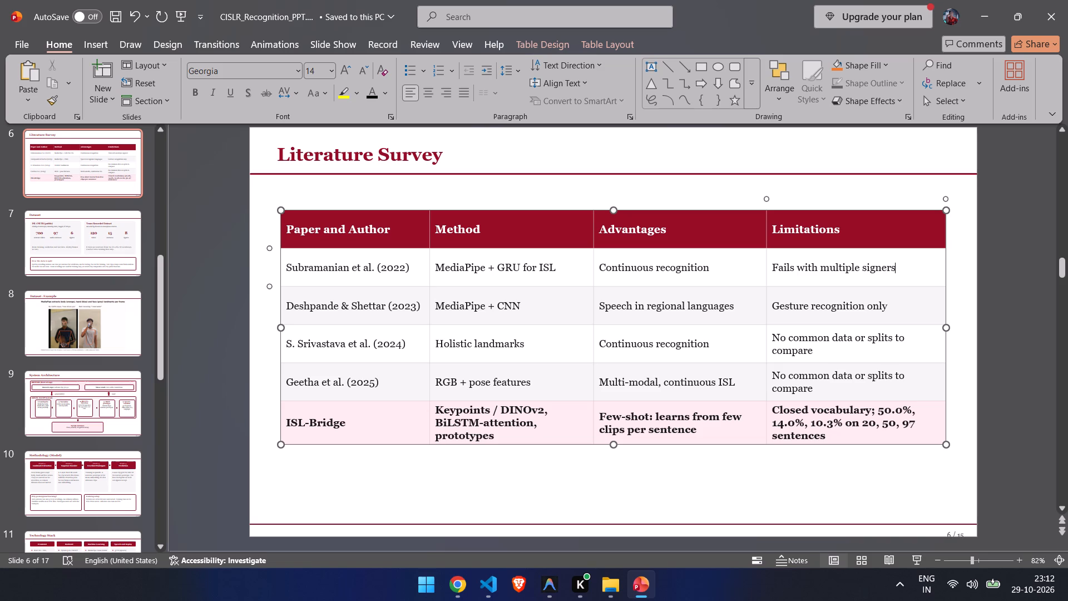
{"action": "left_click_drag", "start_coordinate": [906, 263], "coordinate": [807, 268]}
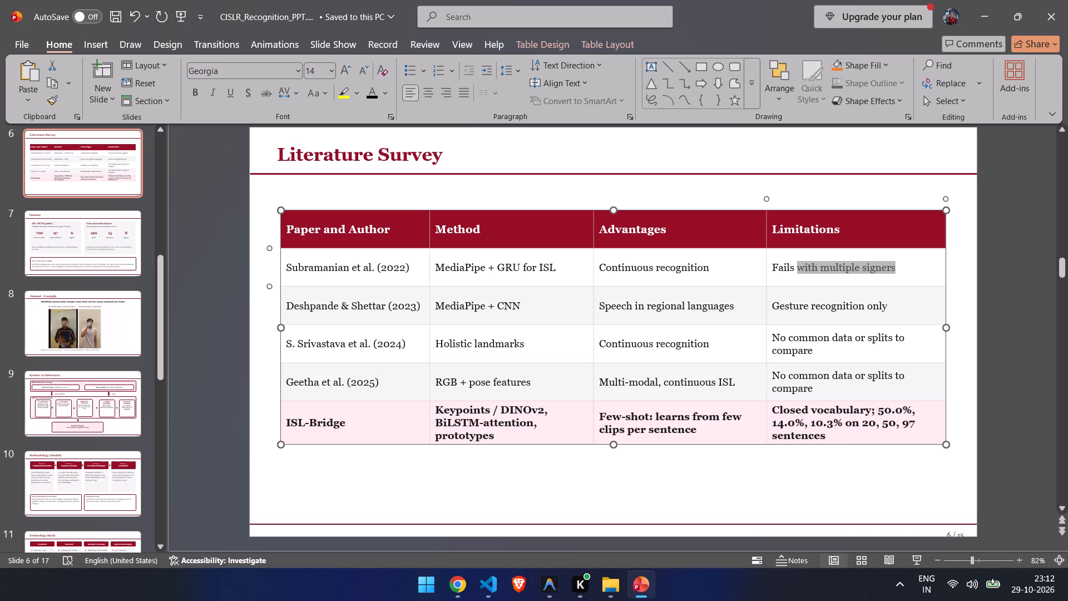
{"action": "left_click_drag", "start_coordinate": [807, 268], "coordinate": [806, 268]}
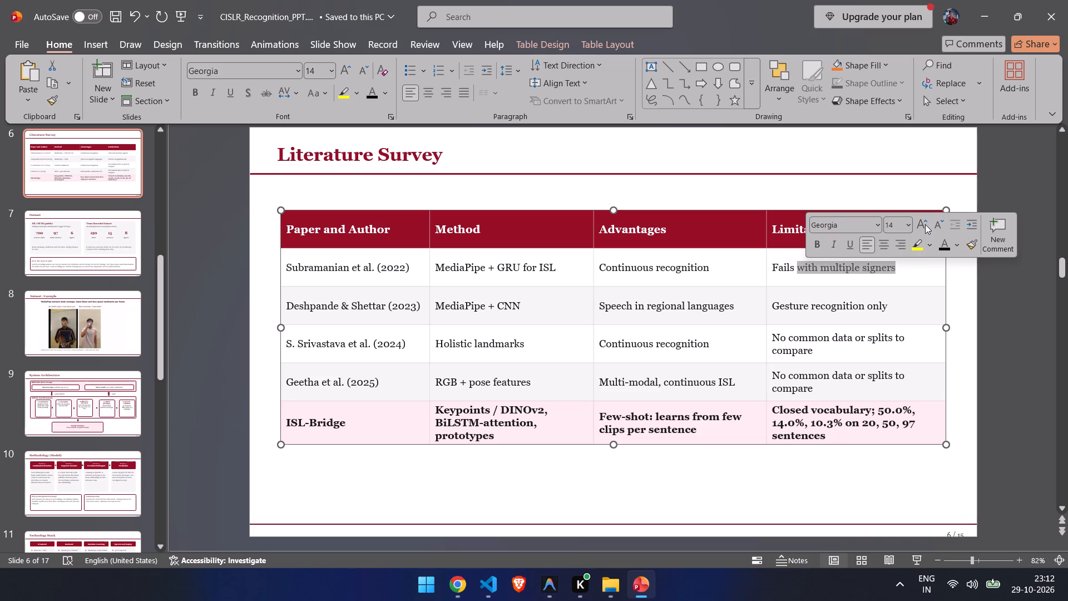
{"action": "left_click", "coordinate": [1032, 313]}
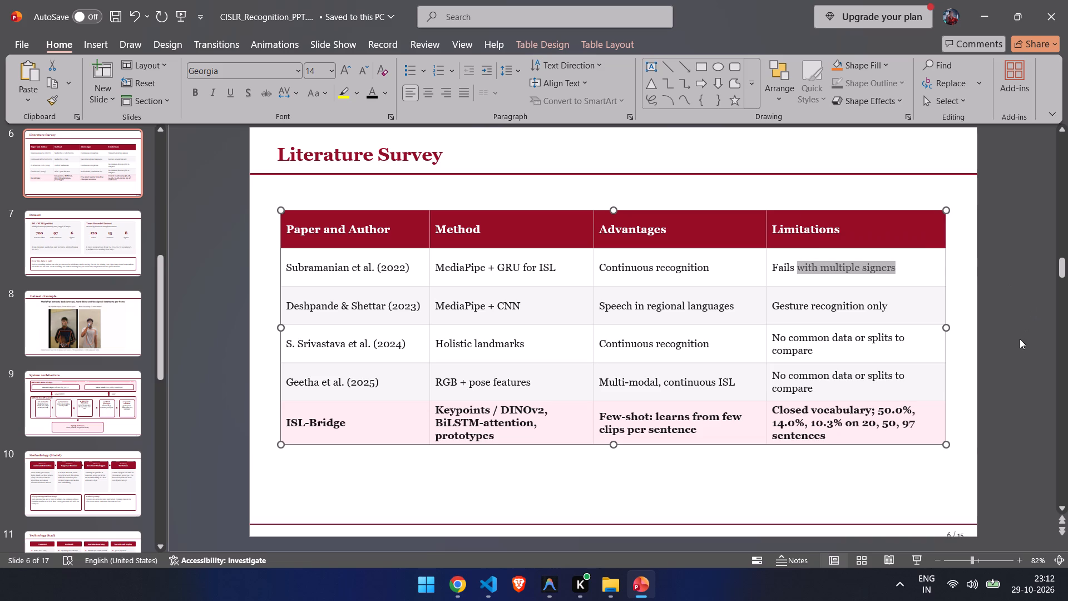
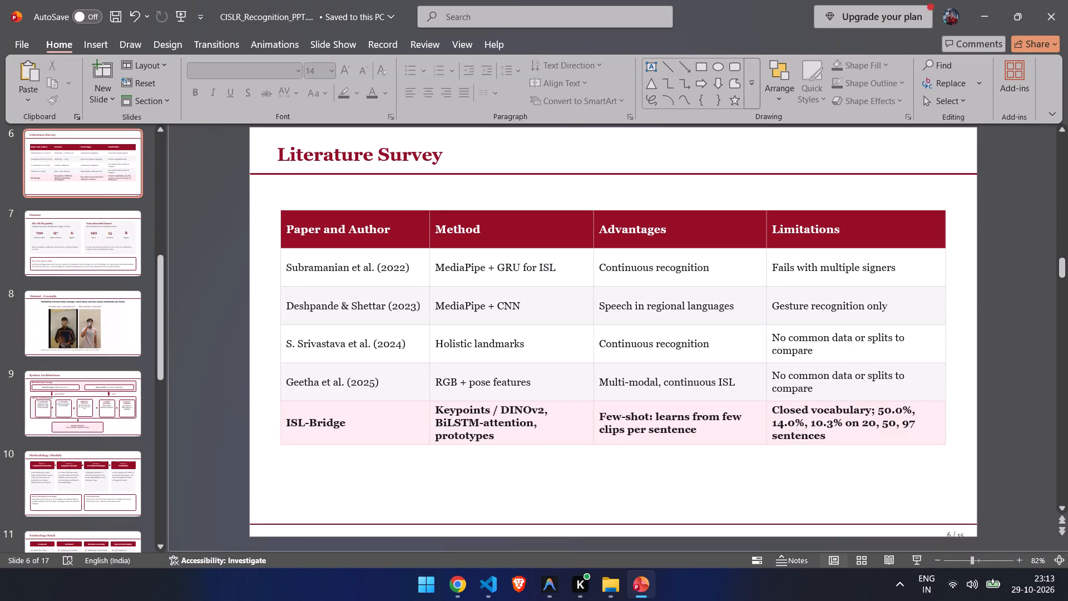
{"action": "key", "text": "shift+super+s"}
{"action": "left_click_drag", "start_coordinate": [274, 132], "coordinate": [908, 516]}
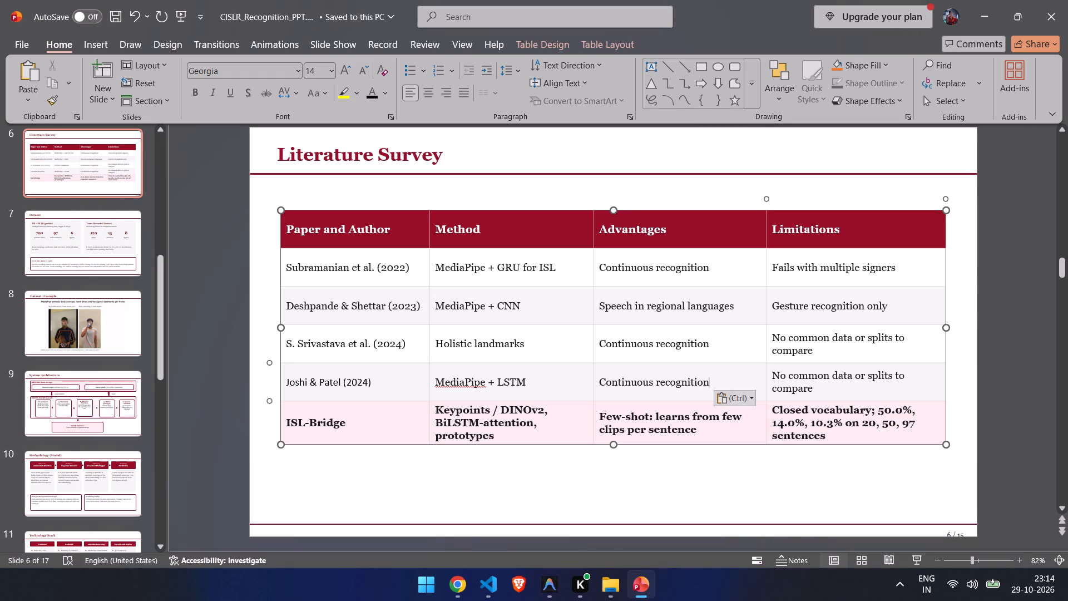
Replace the Joshi & Patel (2024) row's limitation with "Low Accuracy".
{"action": "left_click_drag", "start_coordinate": [823, 384], "coordinate": [772, 374]}
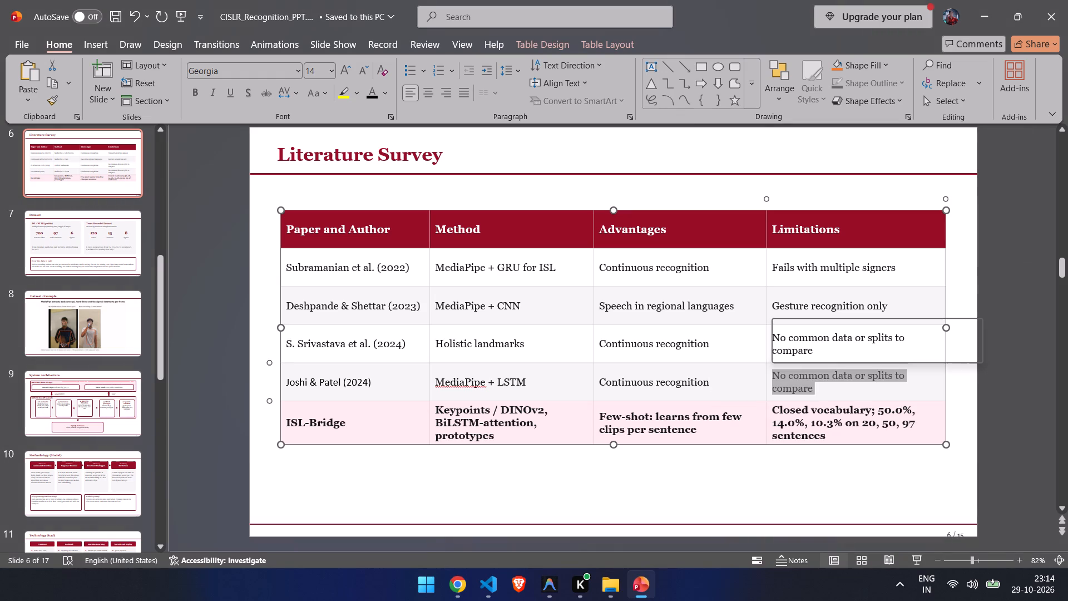
{"action": "type", "text": "Low"}
{"action": "key", "text": "space"}
{"action": "key", "text": "shift+a"}
{"action": "type", "text": "ccuracy"}
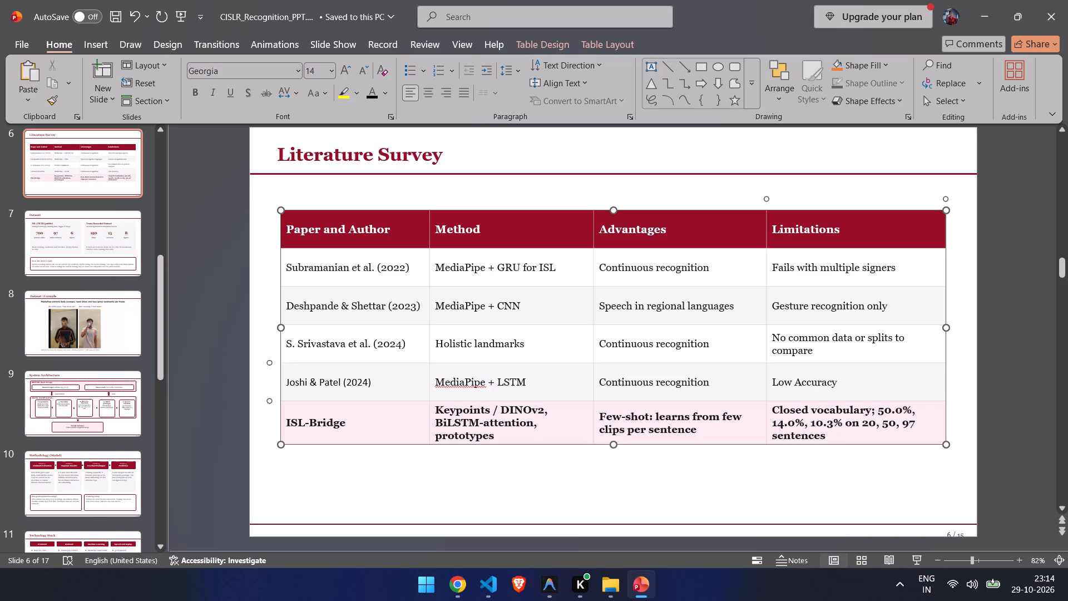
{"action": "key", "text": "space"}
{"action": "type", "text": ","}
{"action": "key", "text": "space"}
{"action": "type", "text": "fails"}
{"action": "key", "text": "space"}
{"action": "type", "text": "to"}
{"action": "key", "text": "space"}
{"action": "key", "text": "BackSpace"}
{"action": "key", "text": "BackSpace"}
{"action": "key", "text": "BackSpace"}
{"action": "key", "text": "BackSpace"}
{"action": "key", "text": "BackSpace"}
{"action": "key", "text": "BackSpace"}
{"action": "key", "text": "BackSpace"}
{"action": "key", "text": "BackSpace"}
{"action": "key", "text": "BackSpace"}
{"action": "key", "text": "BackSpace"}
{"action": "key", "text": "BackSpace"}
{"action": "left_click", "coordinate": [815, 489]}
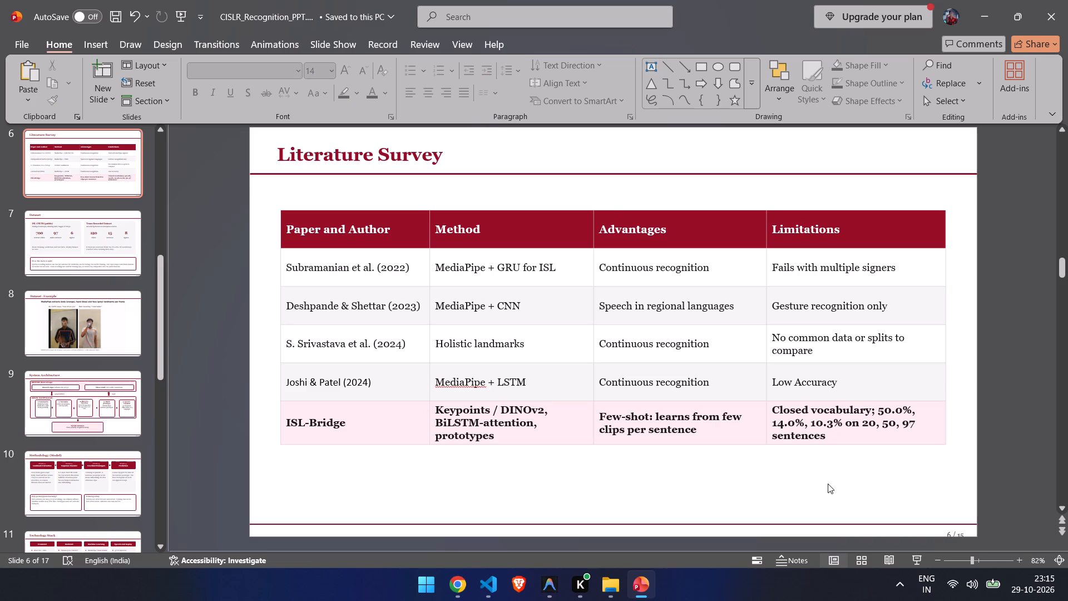
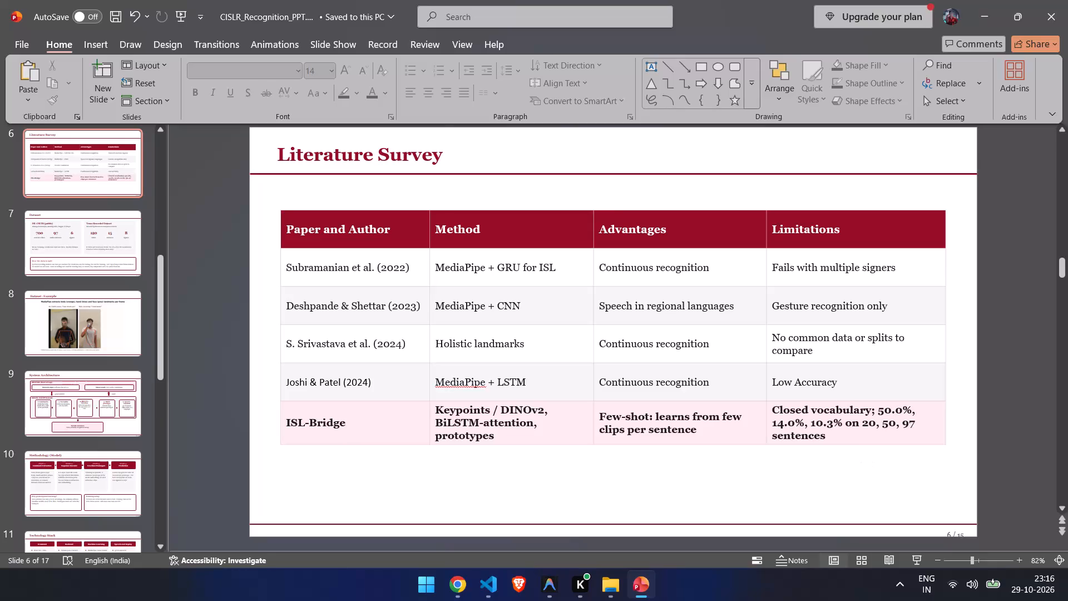
Delete the entire ISL-Bridge row from the bottom of the Literature Survey table.
{"action": "left_click_drag", "start_coordinate": [856, 445], "coordinate": [802, 435]}
{"action": "left_click", "coordinate": [854, 436]}
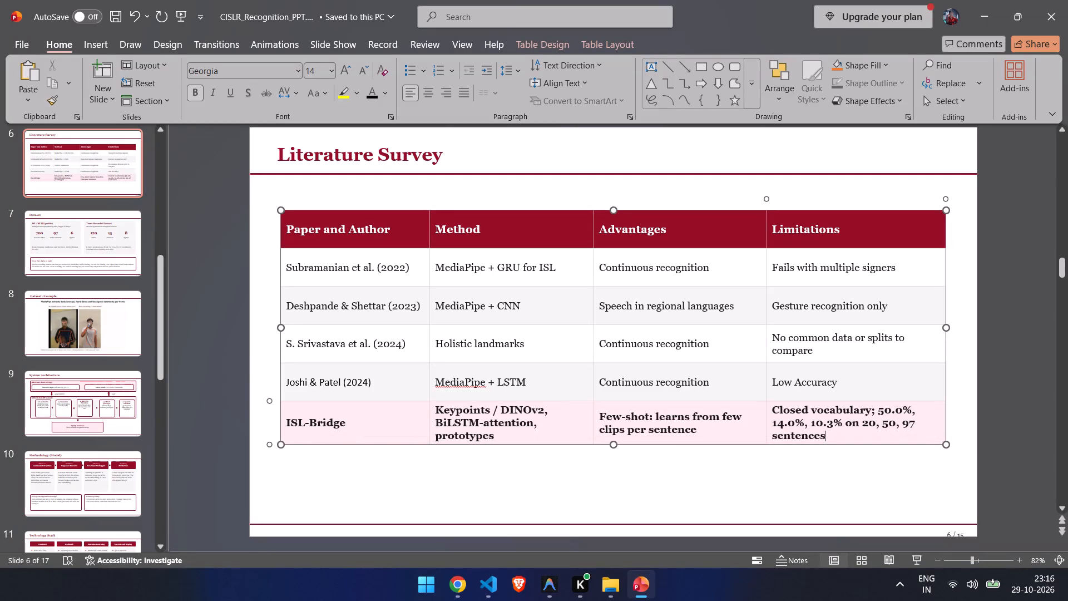
{"action": "left_click_drag", "start_coordinate": [846, 428], "coordinate": [474, 436]}
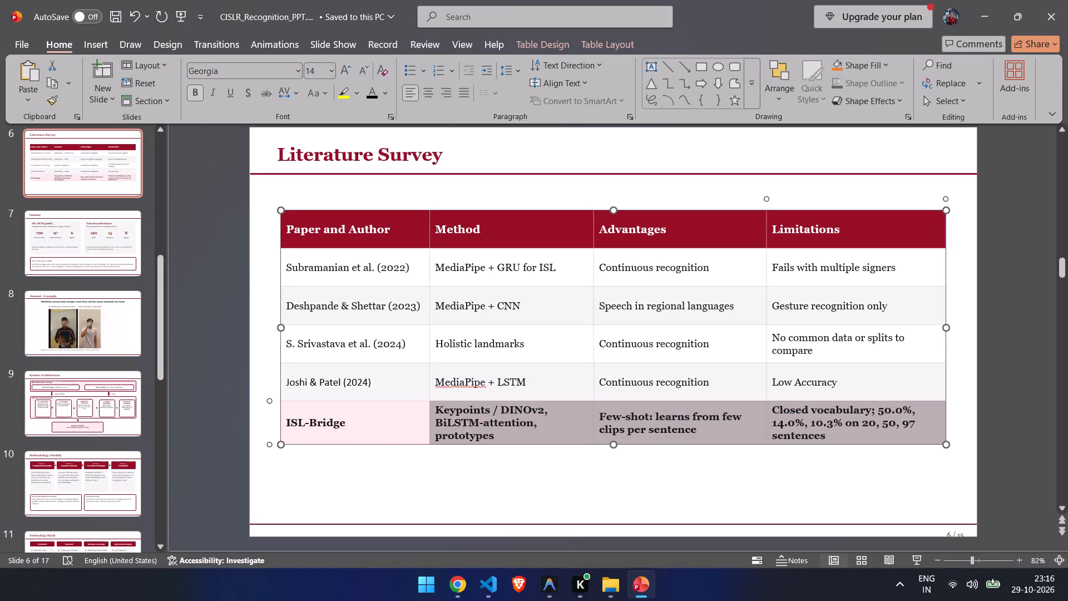
{"action": "left_click_drag", "start_coordinate": [474, 436], "coordinate": [398, 436]}
{"action": "key", "text": "BackSpace"}
{"action": "left_click", "coordinate": [506, 444]}
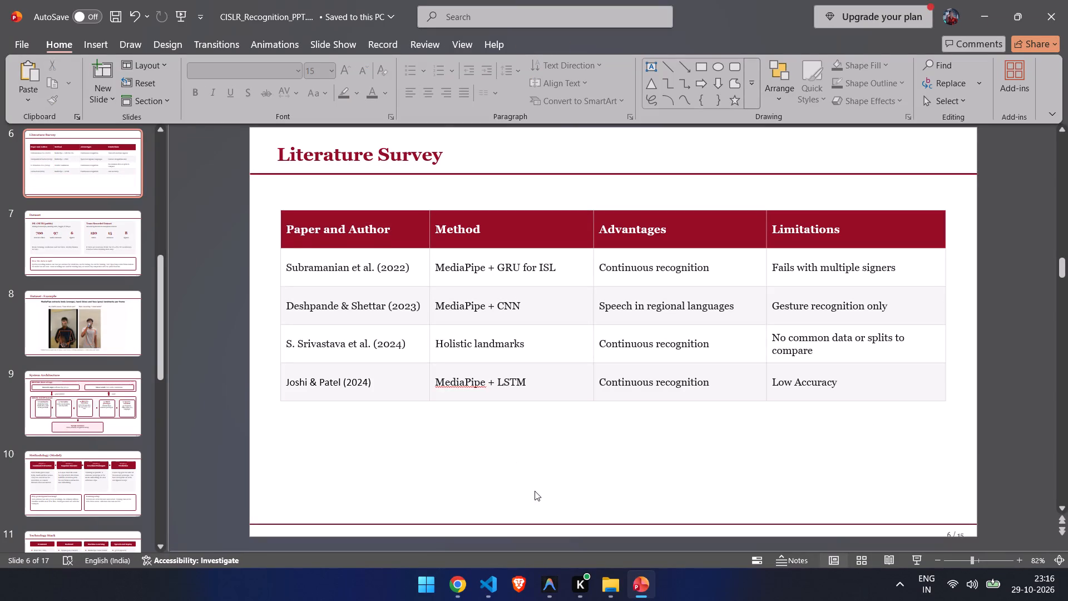
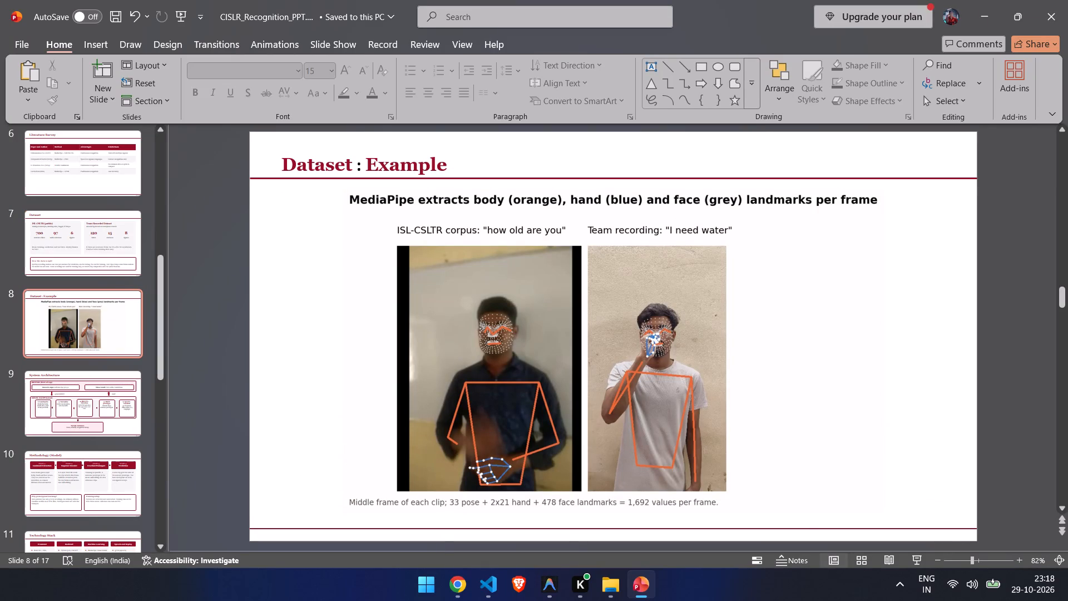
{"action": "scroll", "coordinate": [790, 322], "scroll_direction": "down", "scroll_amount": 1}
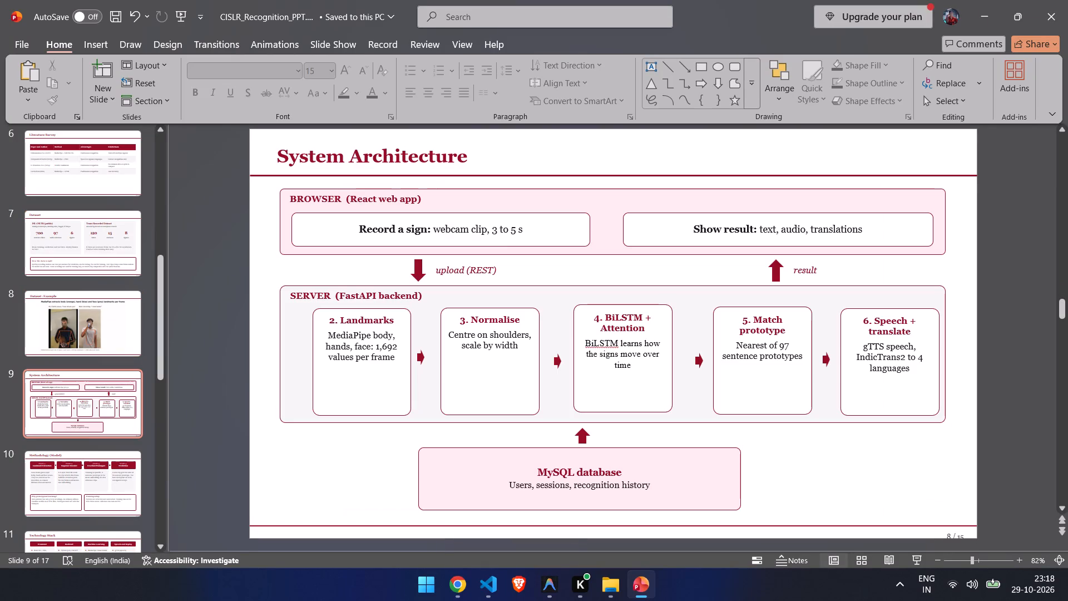